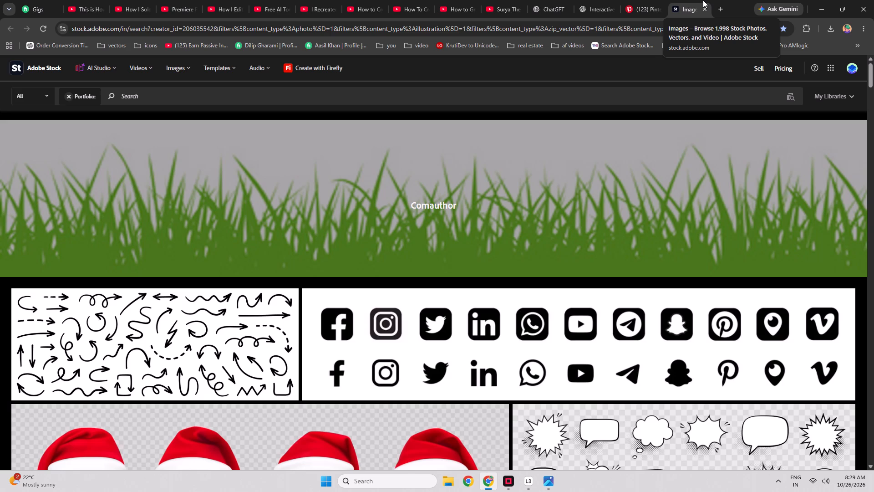
left_click(756, 67)
left_click(545, 487)
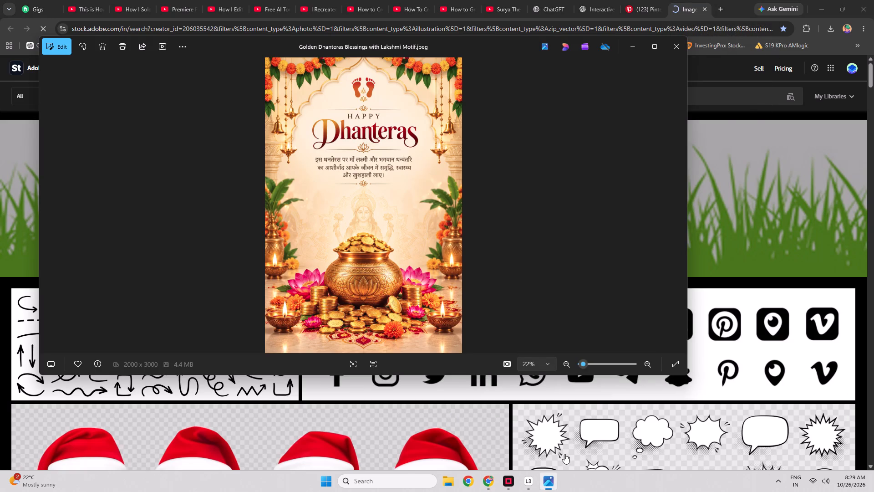
left_click(670, 43)
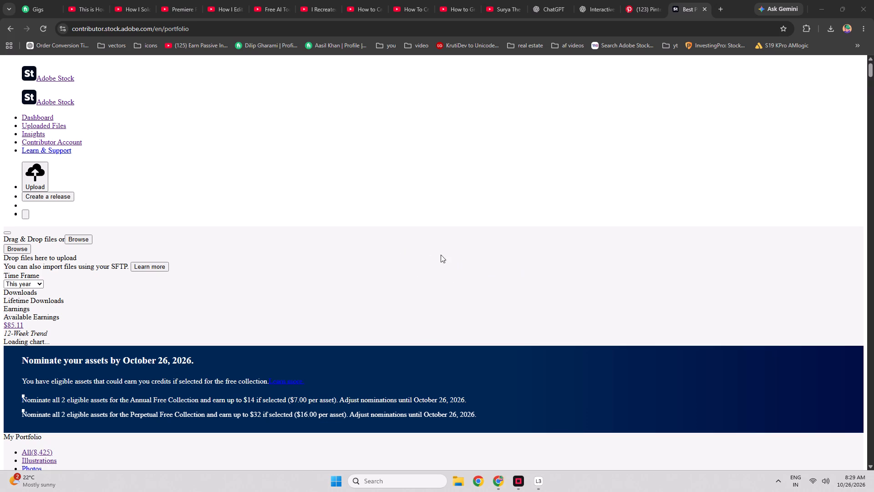
scroll(479, 260, "up", 1)
left_click(43, 31)
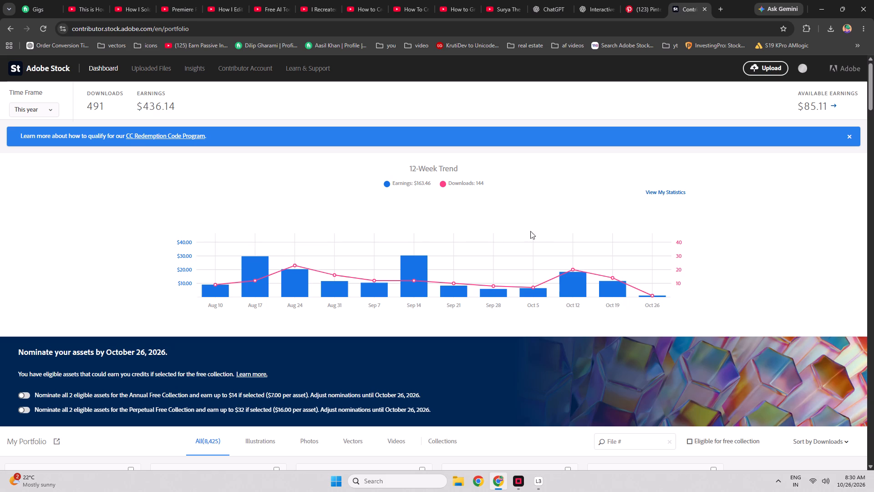
Review the contributor dashboard and display the Activity statistics in Insights.
scroll(287, 280, "down", 4)
scroll(364, 265, "up", 6)
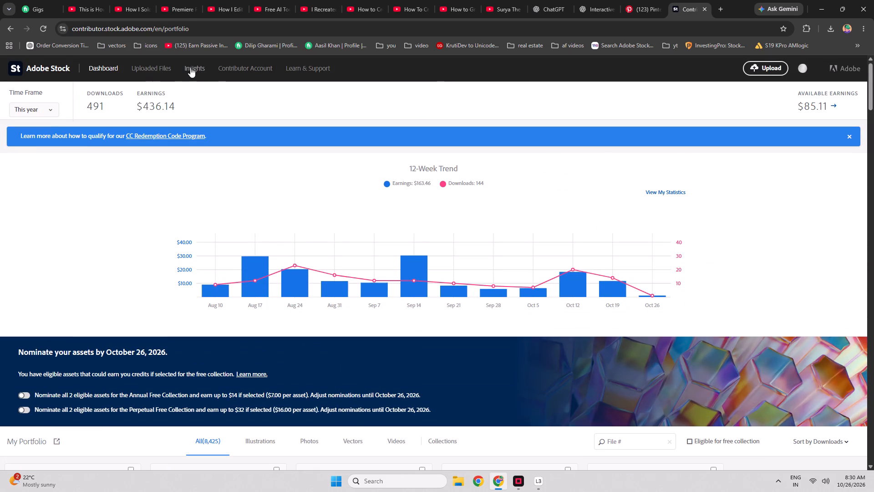
left_click(195, 67)
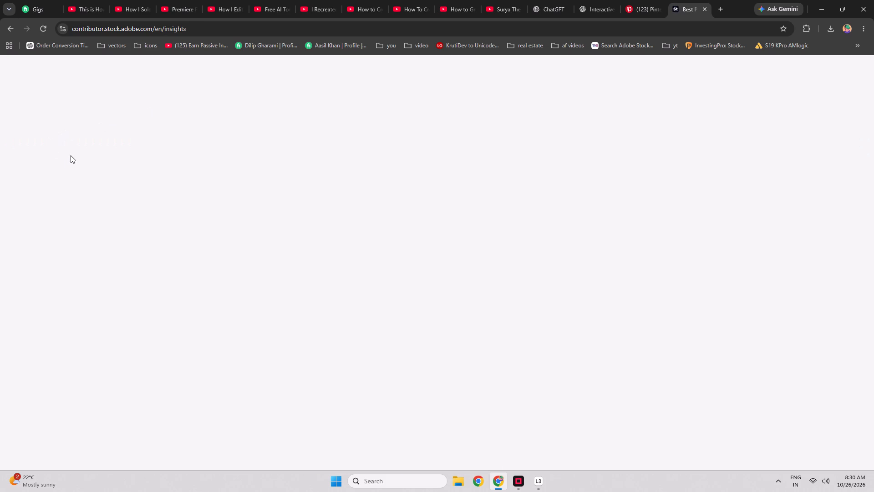
scroll(83, 154, "up", 3)
left_click(38, 27)
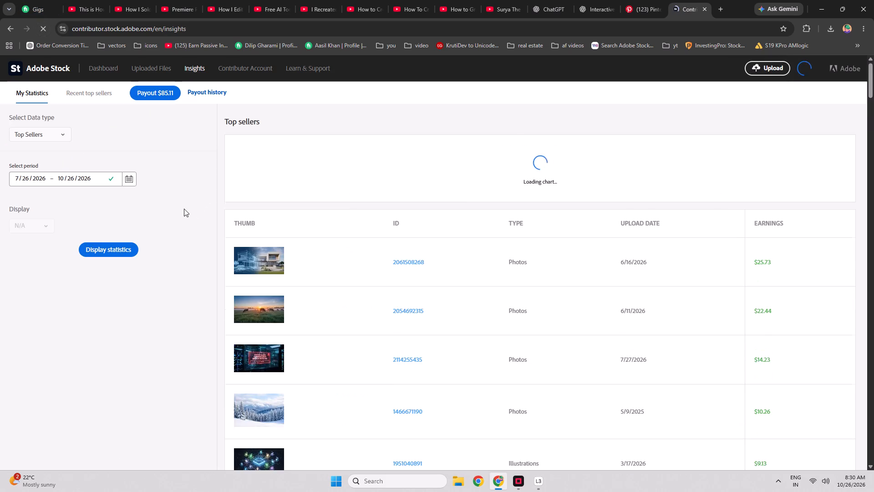
left_click(49, 138)
left_click(44, 162)
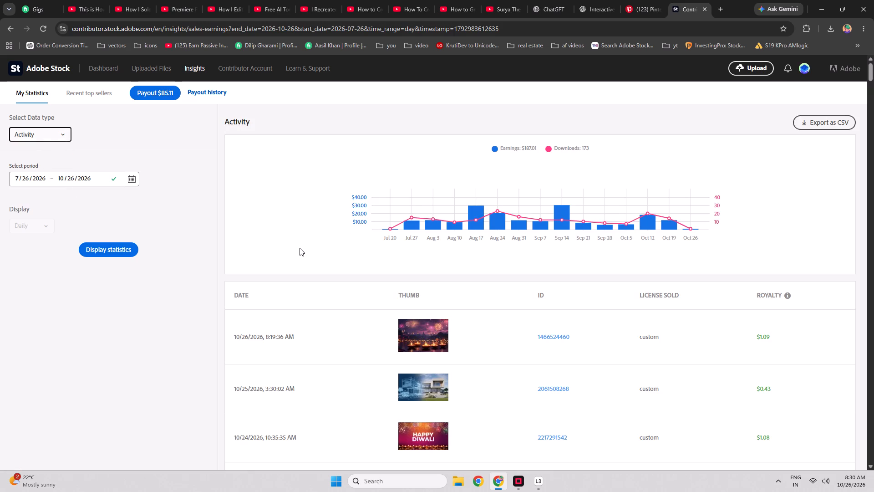
scroll(300, 246, "up", 3)
Upload all images from the ai images folder 60 to the contributor account's Uploaded Files.
left_click(149, 69)
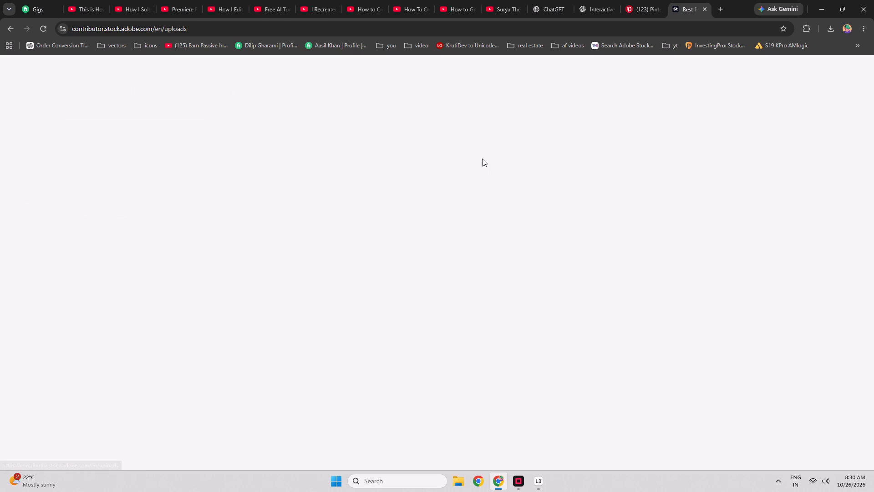
scroll(482, 159, "down", 3)
left_click(46, 26)
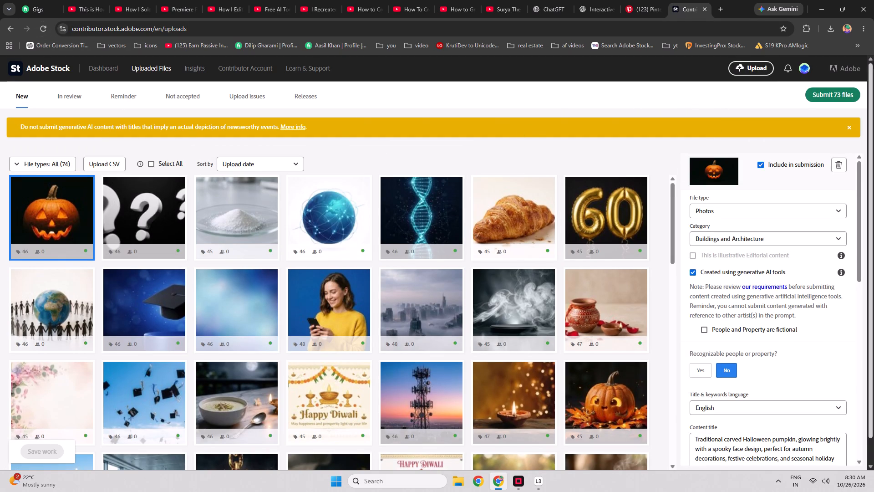
left_click(755, 67)
left_click(397, 263)
left_click(398, 266)
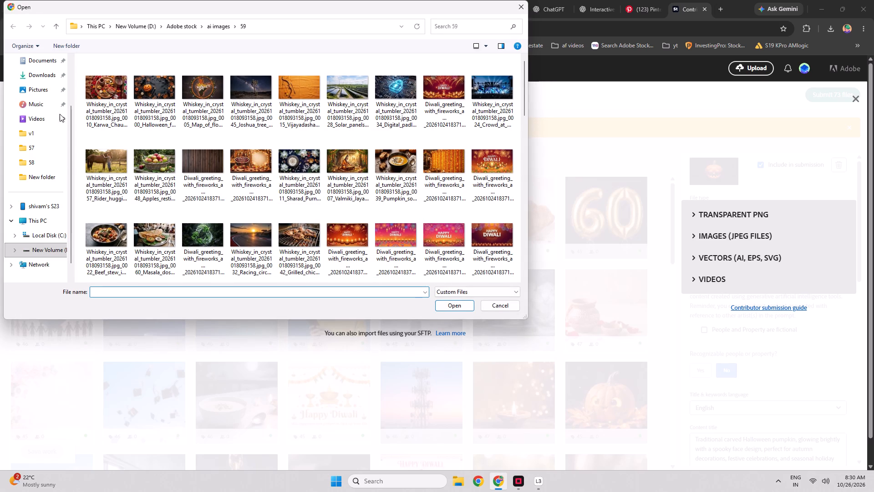
left_click(43, 162)
left_click(221, 24)
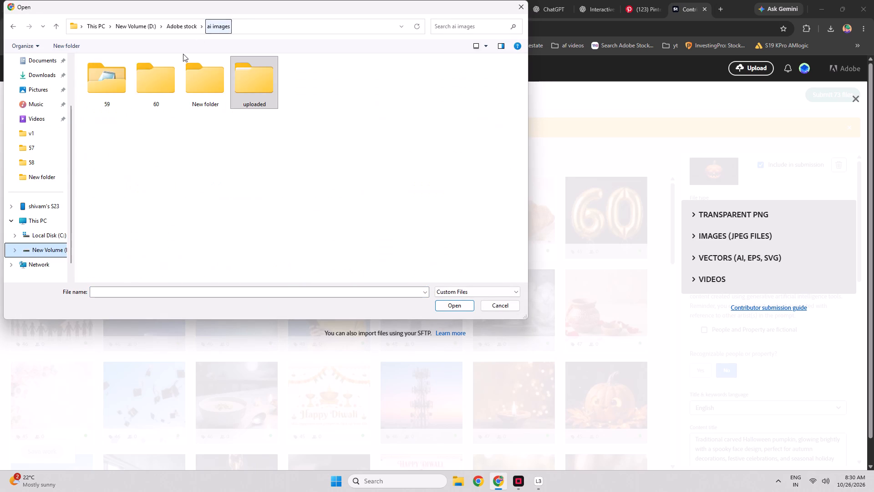
double_click(156, 85)
left_click(119, 88)
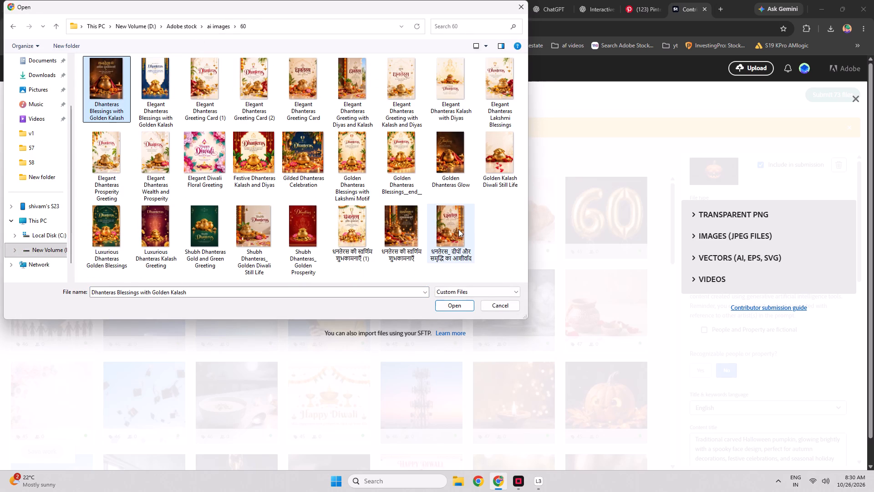
left_click(458, 229, "shift")
left_click_drag(452, 236, 470, 253)
left_click(454, 298)
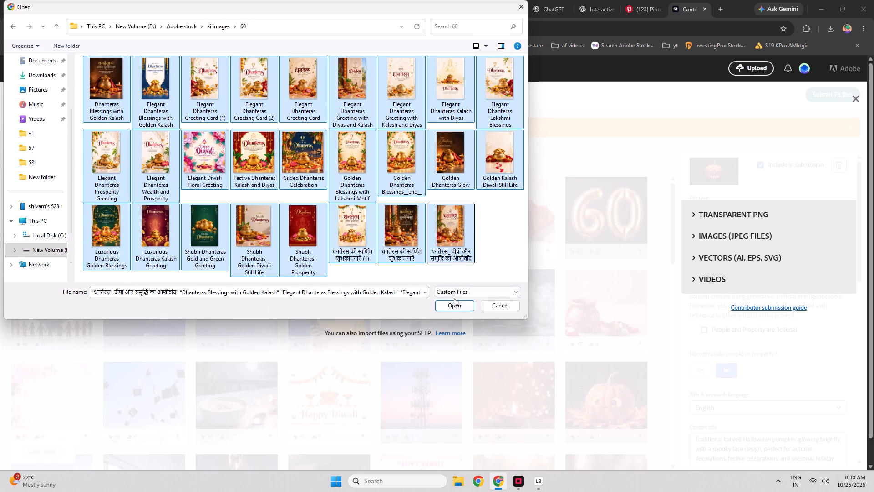
left_click(454, 307)
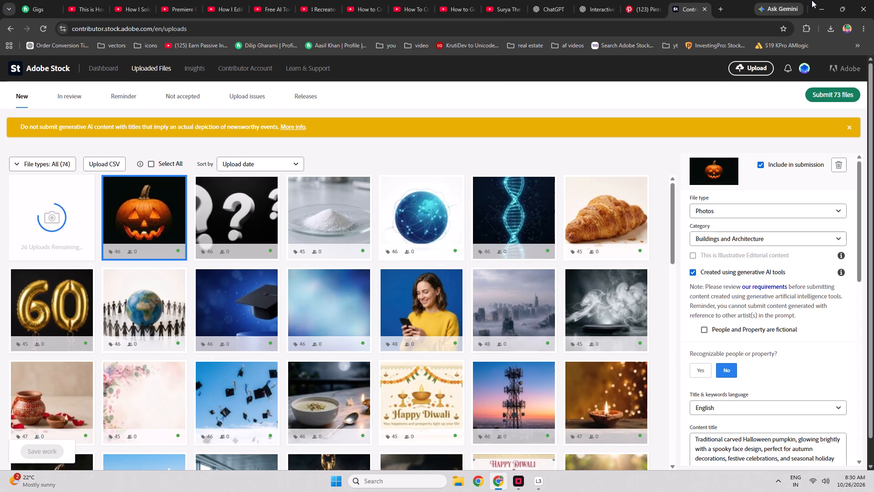
Switch to the desktop and launch CSVGen Pro.
left_click(812, 0)
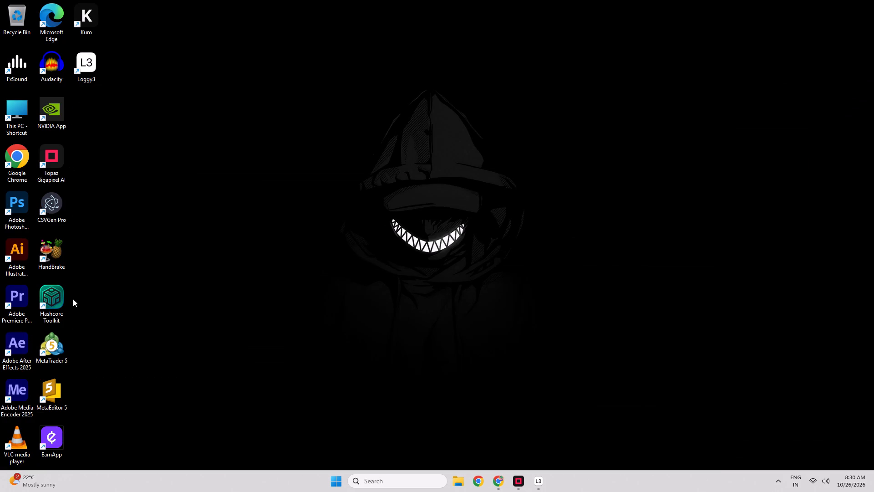
double_click(59, 214)
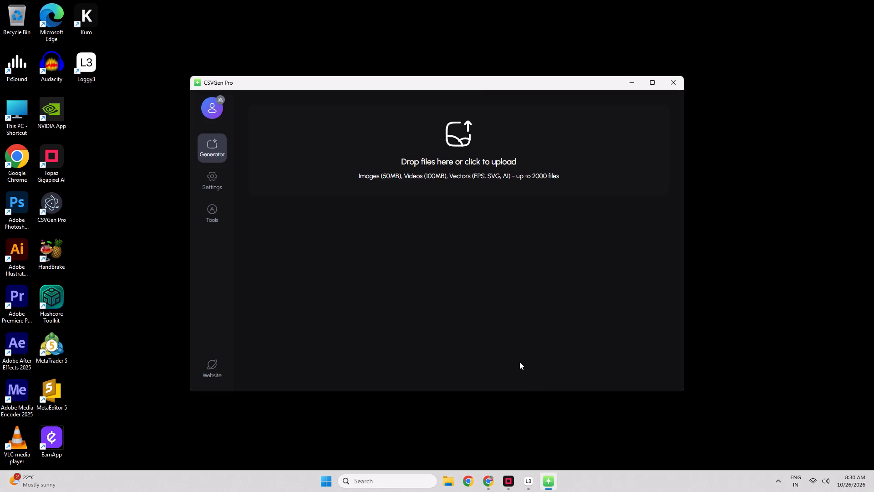
Add all images from the ai images folder 60 to CSVGen Pro and maximize its window.
left_click(418, 154)
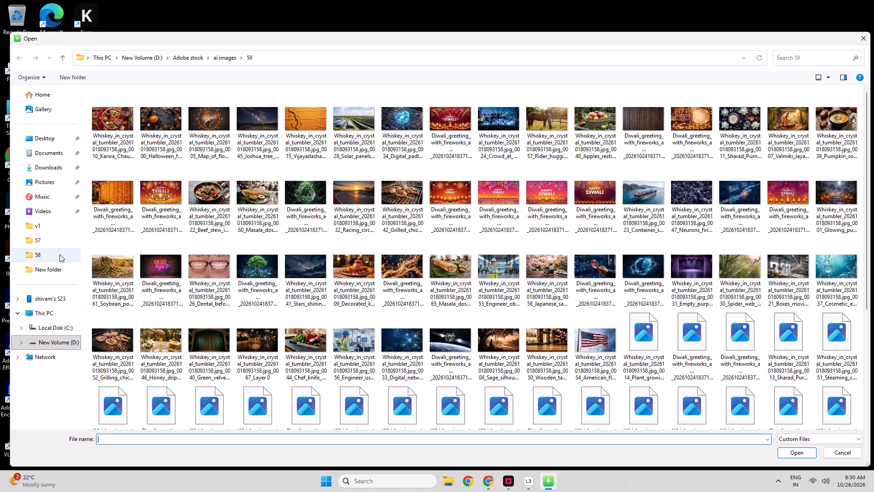
left_click(218, 57)
double_click(177, 100)
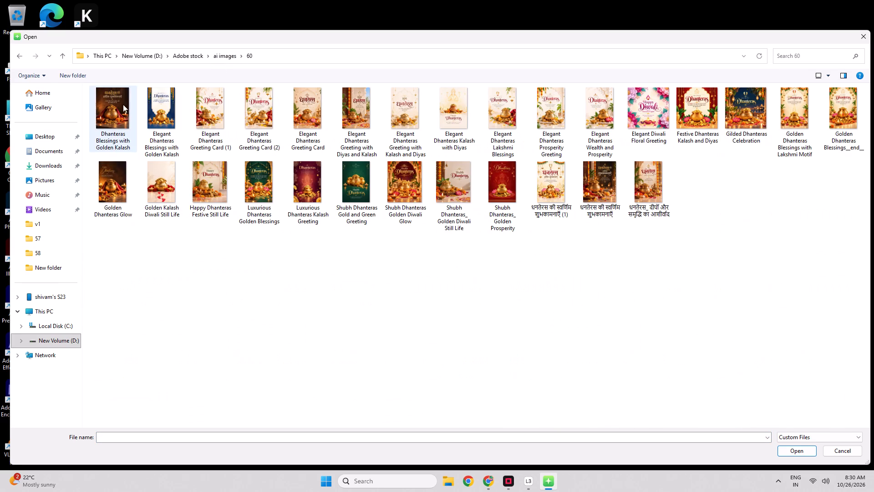
left_click_drag(114, 258, 873, 36)
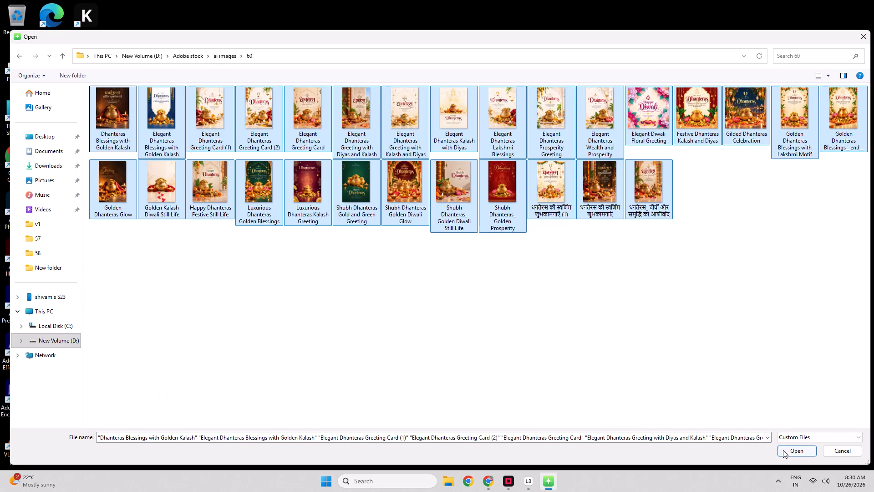
left_click(783, 450)
left_click(655, 89)
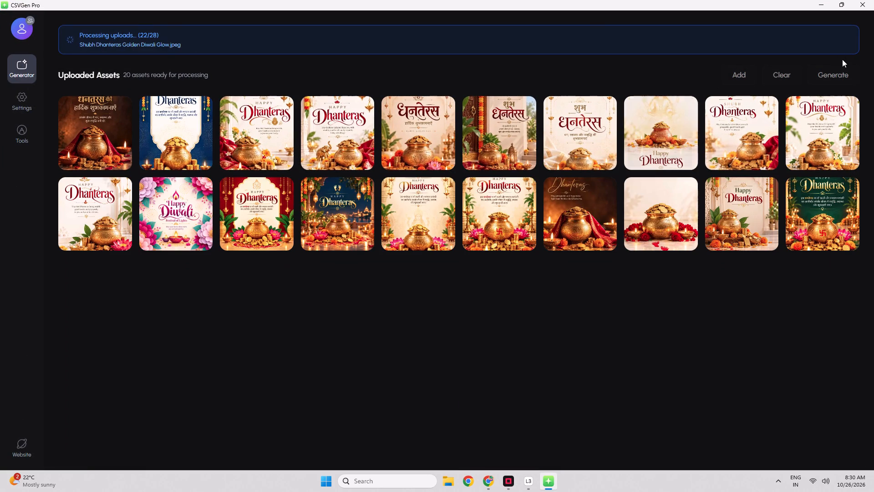
Start generating metadata for all the uploaded assets.
left_click(831, 75)
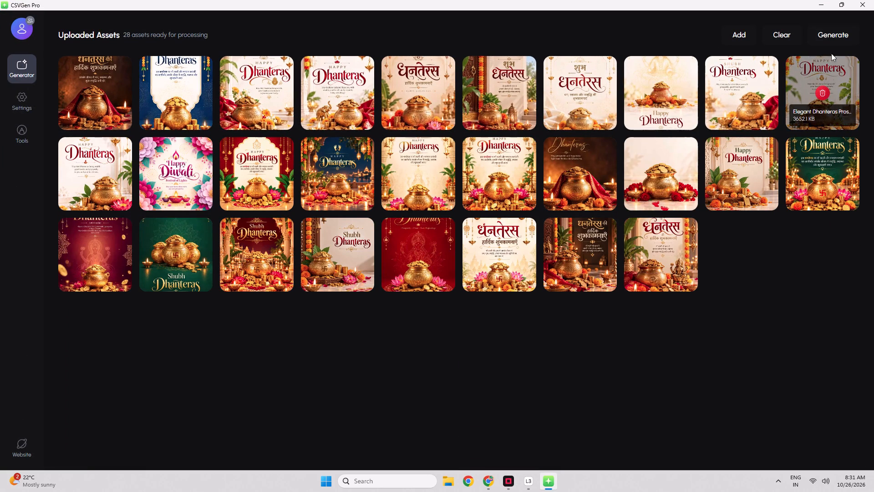
left_click(831, 44)
left_click(570, 397)
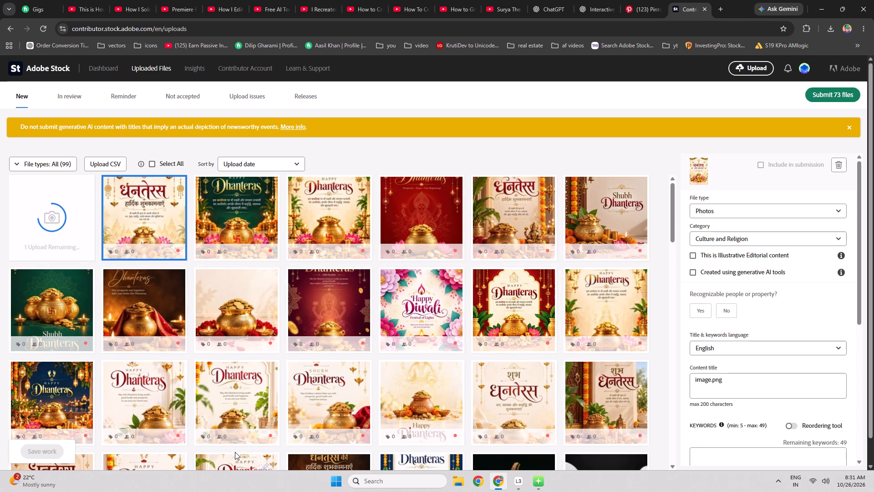
scroll(254, 360, "down", 2)
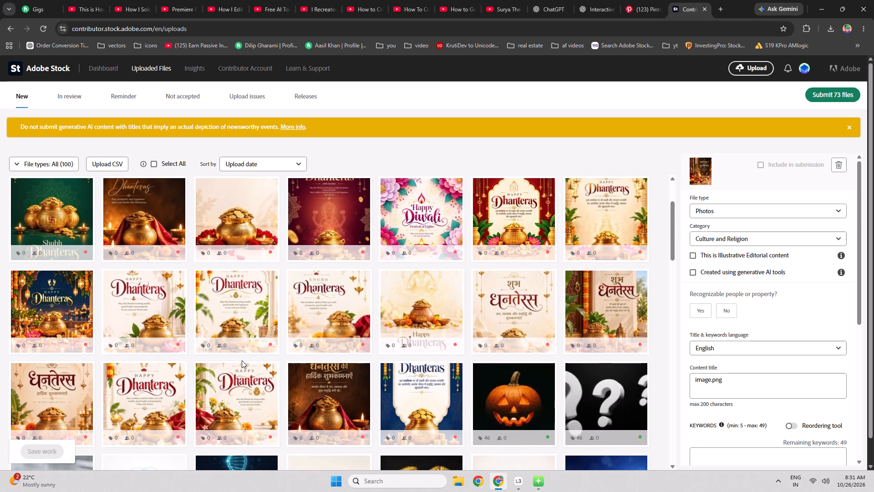
left_click(417, 406)
scroll(203, 347, "up", 6)
left_click(66, 214, "shift")
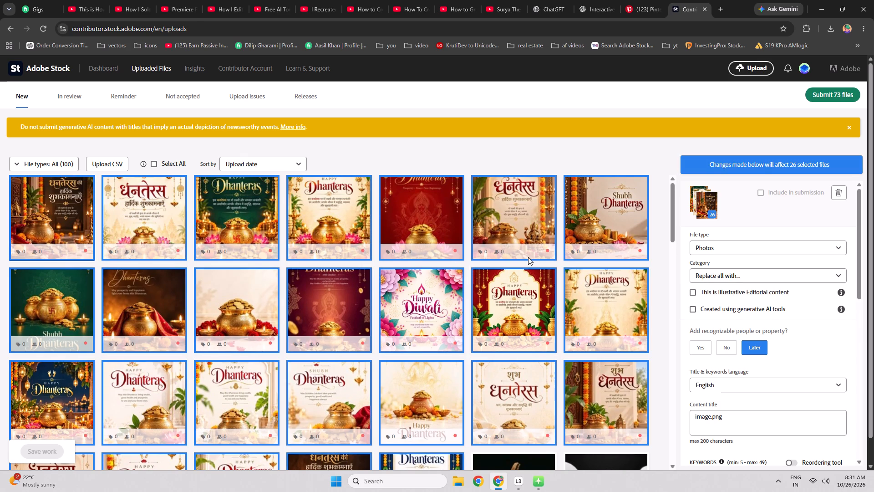
left_click(838, 191)
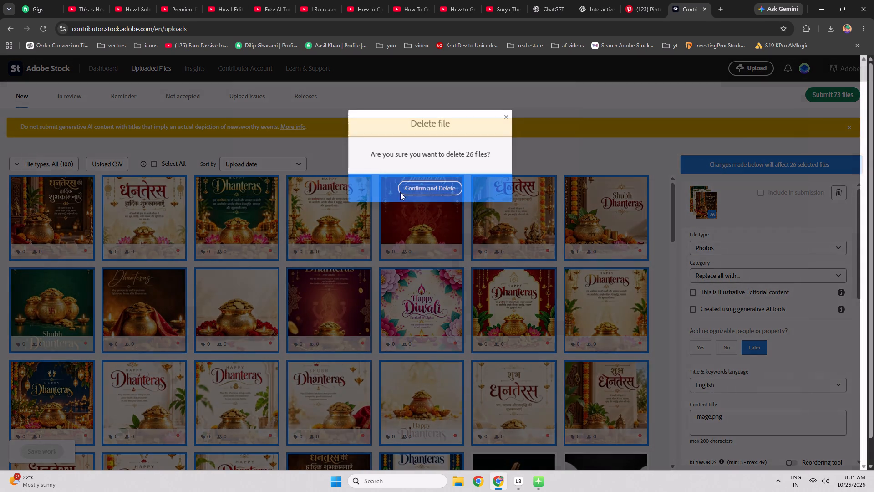
left_click(418, 188)
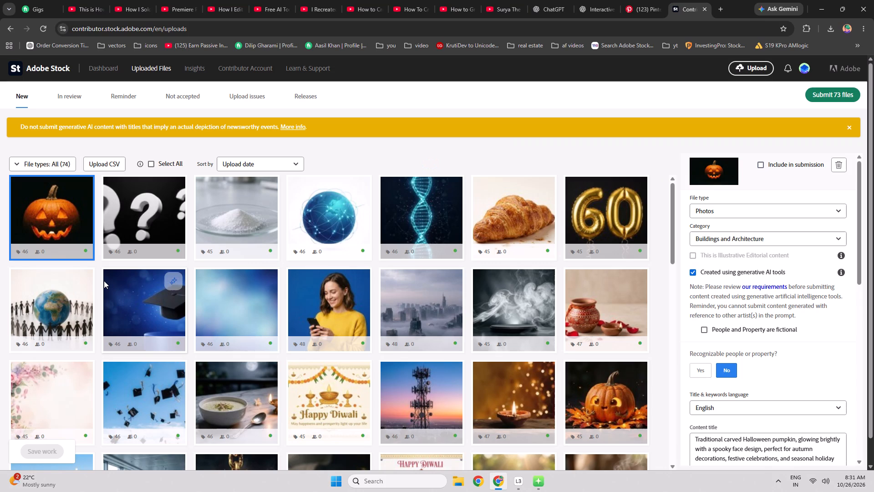
Upload all images from the ai images folder 60 to the contributor account again.
scroll(104, 281, "up", 3)
left_click(742, 74)
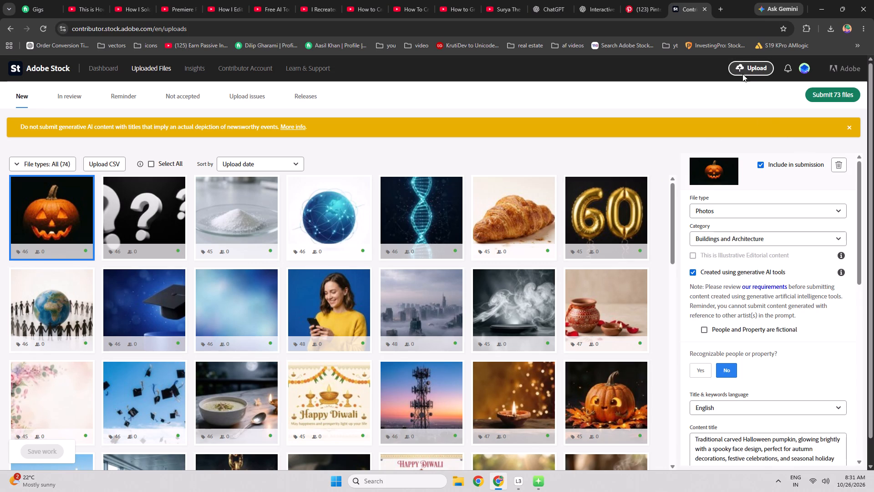
left_click(400, 272)
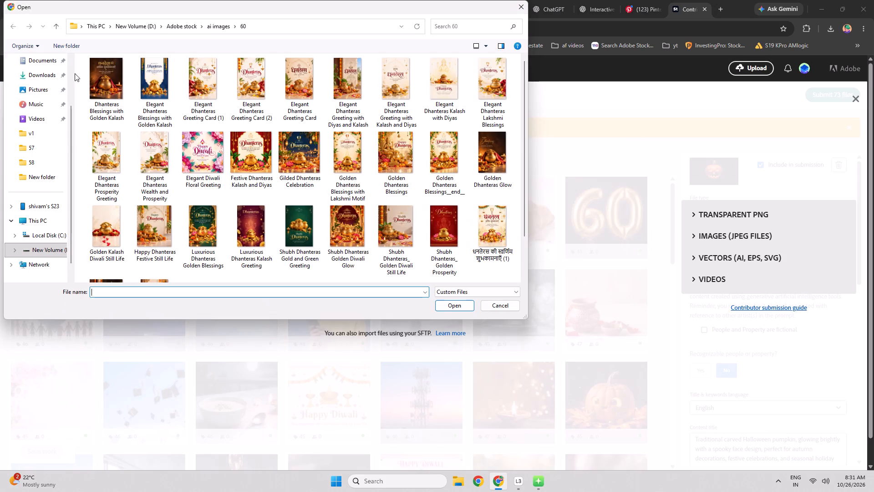
left_click(99, 90)
scroll(159, 141, "down", 7)
left_click(158, 246, "shift")
left_click_drag(152, 237, 172, 254)
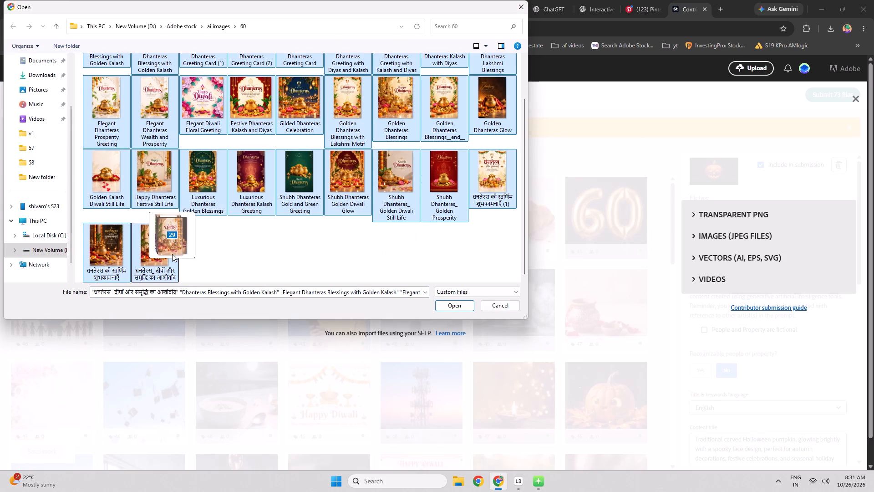
left_click_drag(172, 254, 173, 254)
left_click(450, 303)
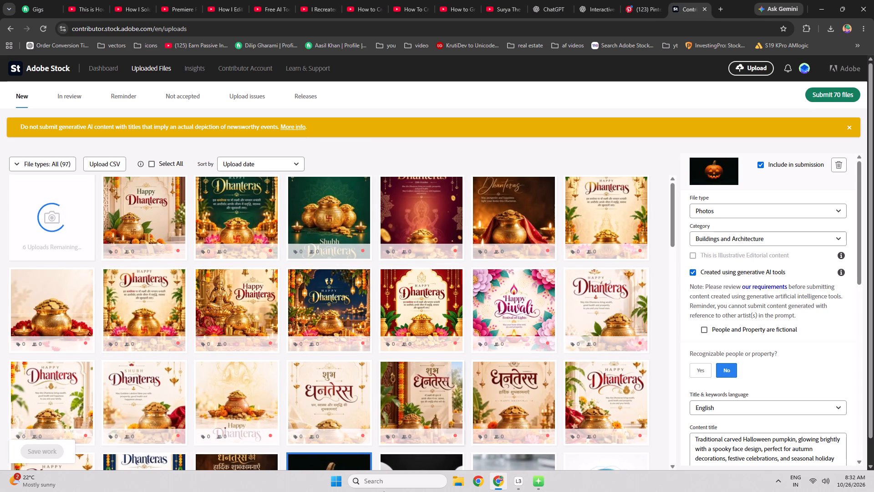
Switch to CSVGen Pro and check the progress of the metadata generation.
left_click(548, 481)
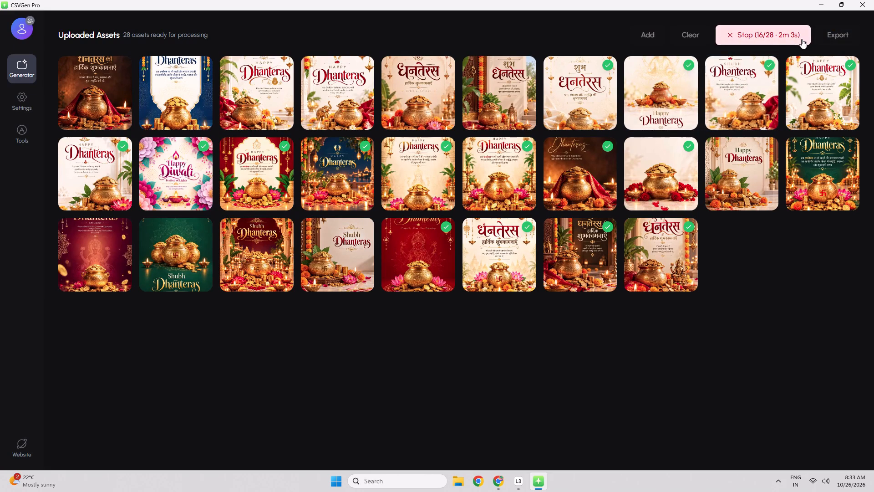
Switch back to Chrome and examine the newly uploaded Dhanteras and Diwali images in Uploaded Files.
left_click(497, 481)
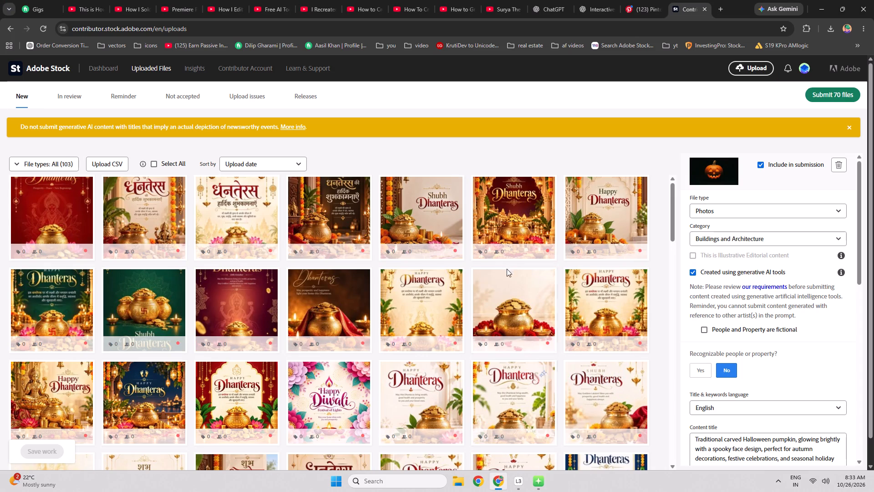
scroll(428, 276, "up", 5)
scroll(428, 276, "down", 6)
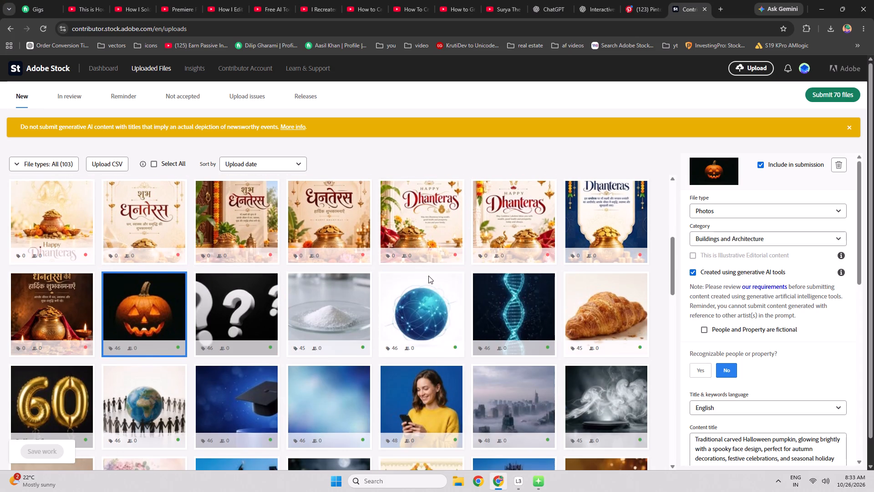
scroll(428, 275, "up", 6)
scroll(379, 271, "up", 5)
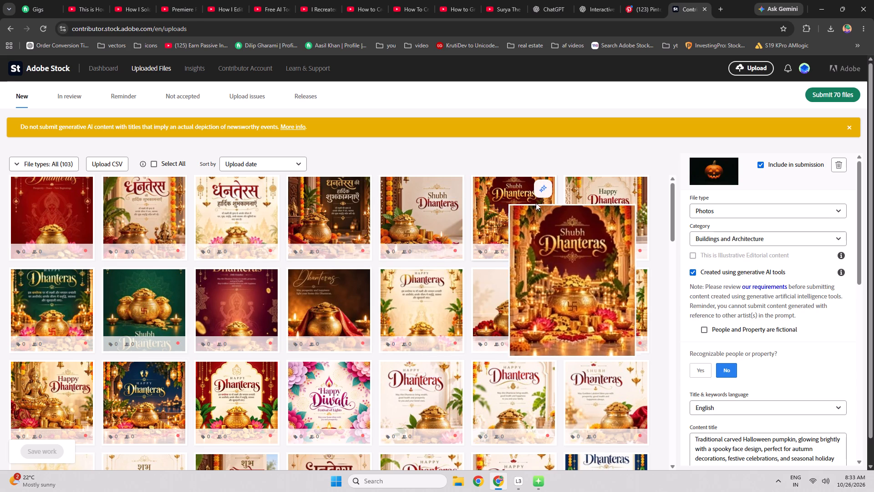
scroll(595, 190, "down", 3)
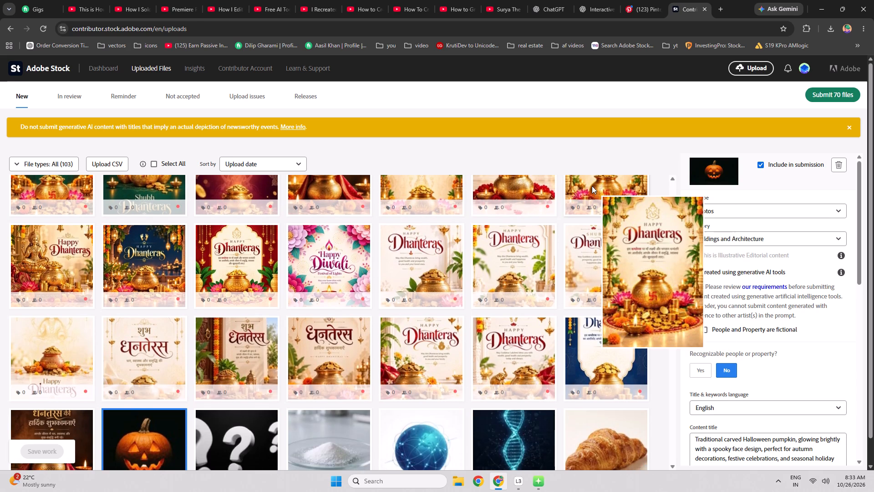
scroll(592, 186, "up", 1)
scroll(497, 202, "up", 1)
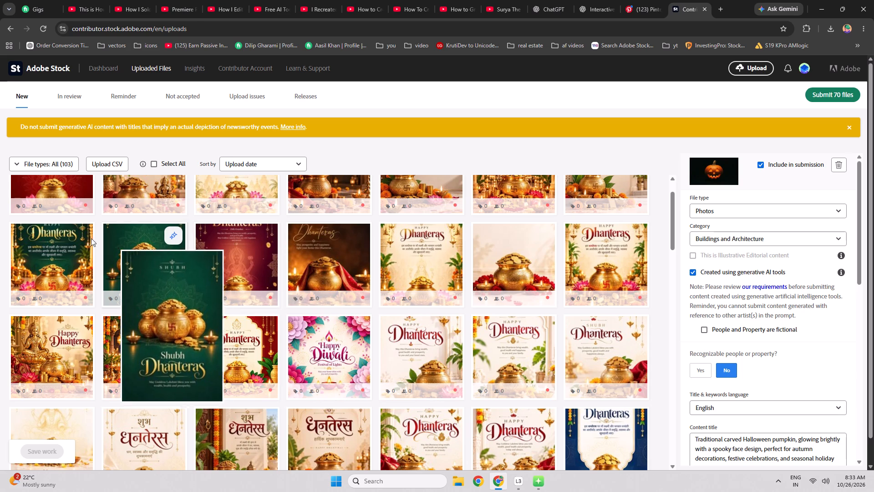
scroll(34, 234, "down", 1)
scroll(42, 275, "down", 1)
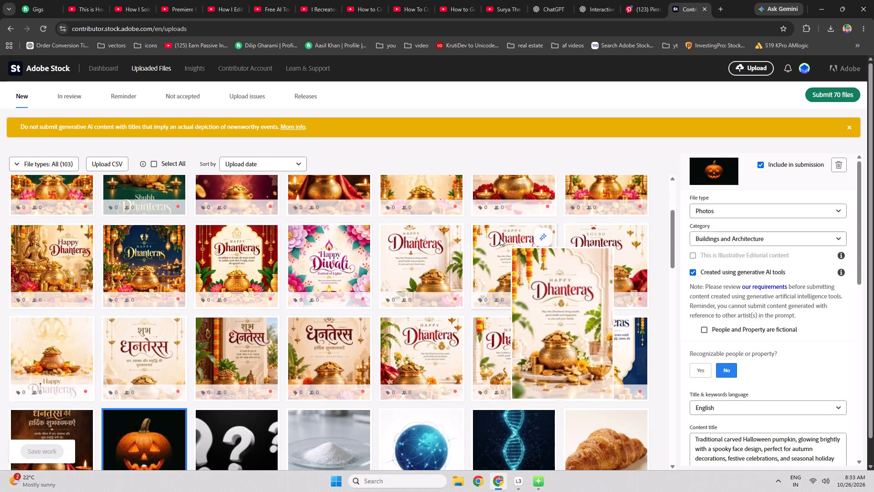
scroll(496, 323, "down", 1)
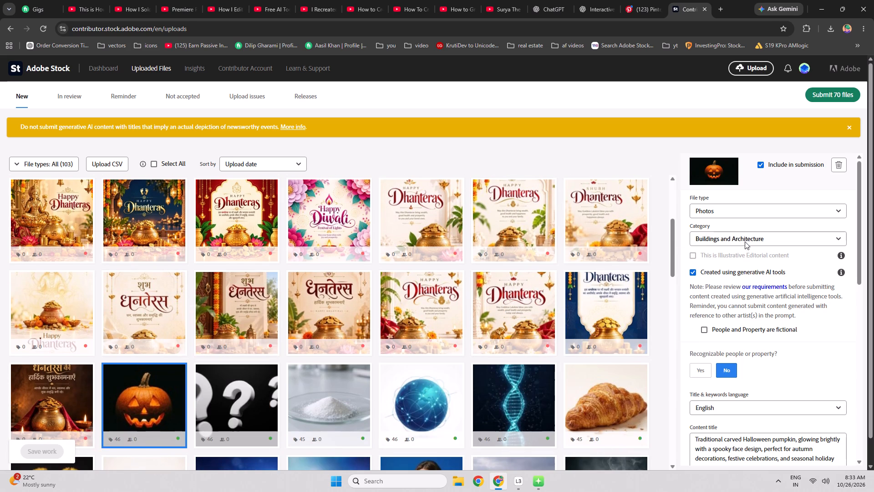
Mark all 29 new Dhanteras and Diwali files as created using generative AI tools with no recognizable people or property, and save the work.
scroll(433, 293, "up", 6)
left_click(51, 216)
scroll(349, 253, "down", 2)
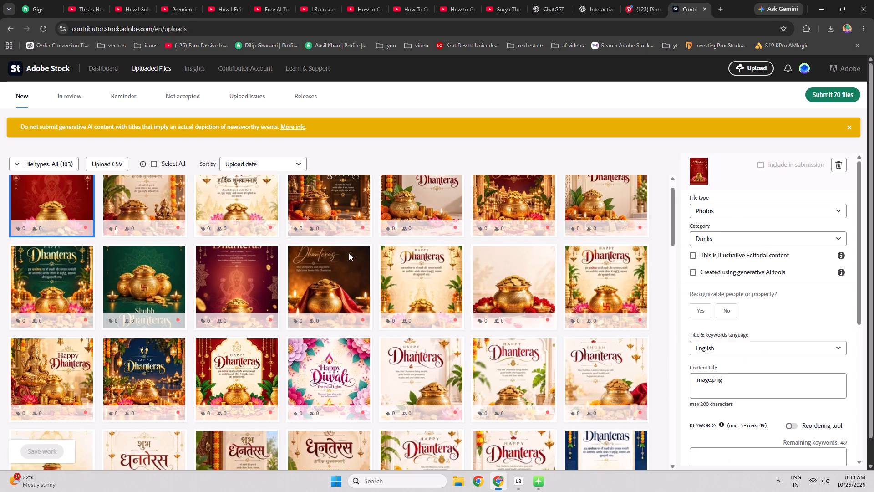
left_click(600, 395, "shift")
scroll(384, 330, "down", 2)
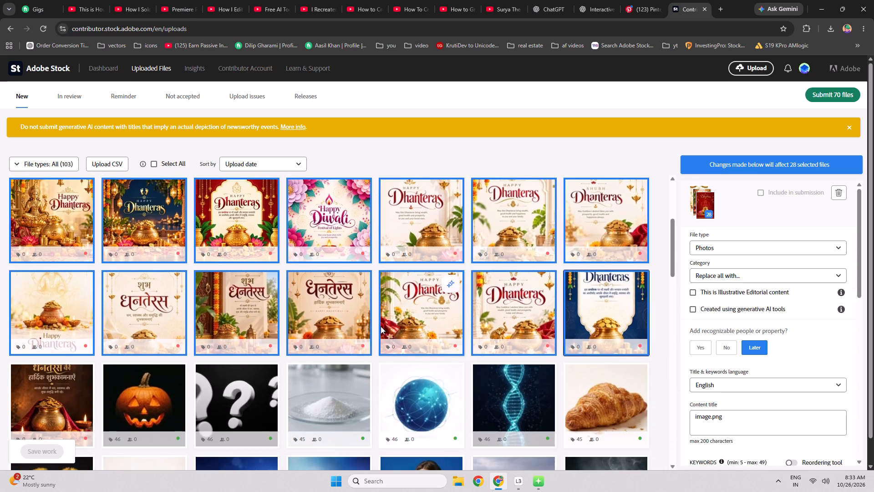
left_click(45, 380, "shift")
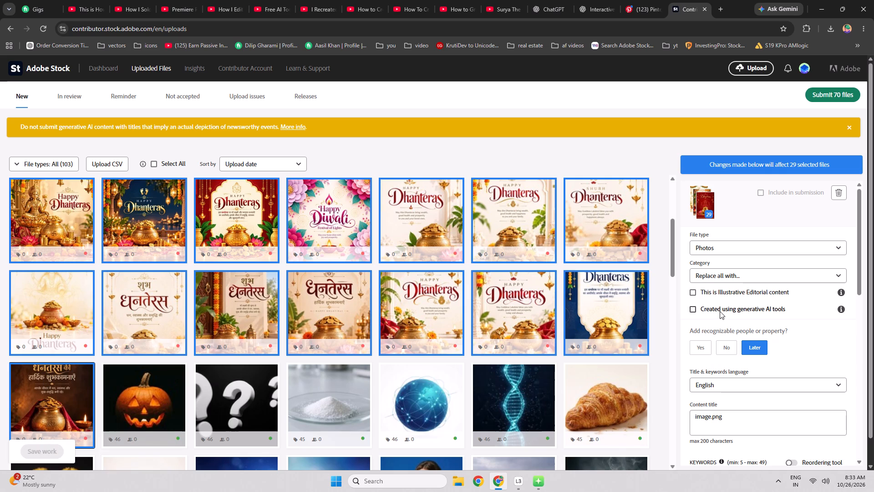
left_click(720, 311)
left_click(722, 405)
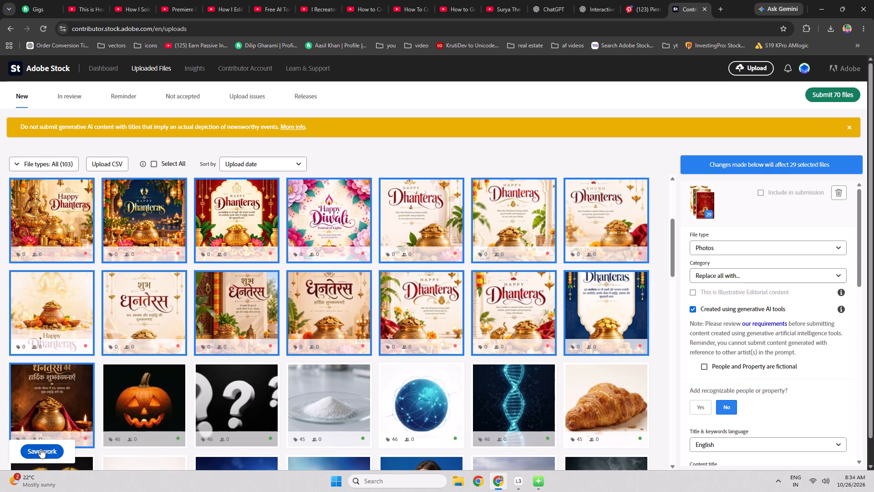
left_click(41, 448)
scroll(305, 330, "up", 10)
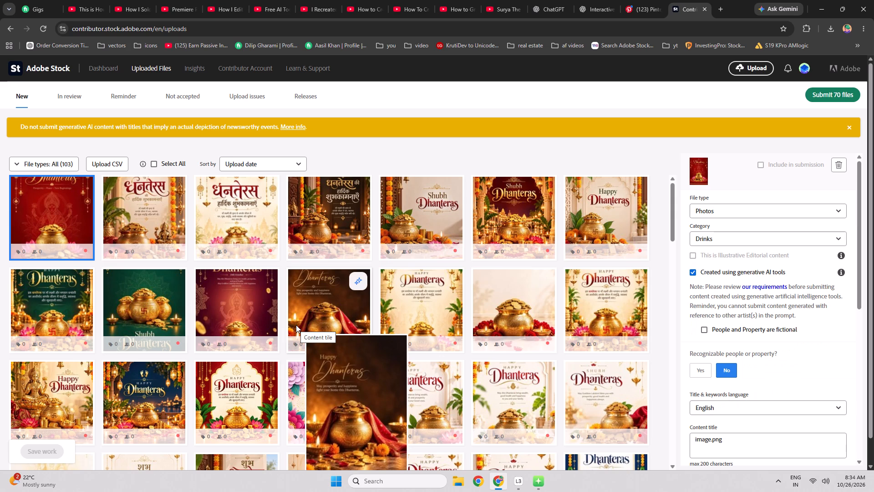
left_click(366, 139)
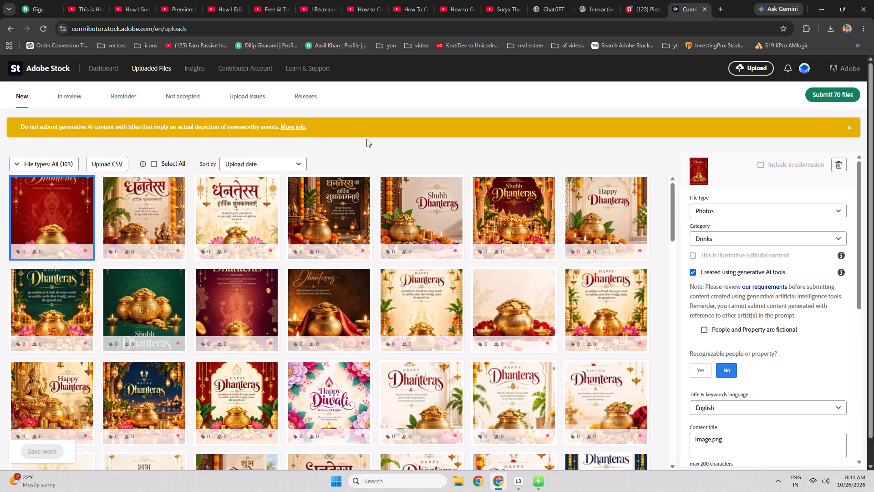
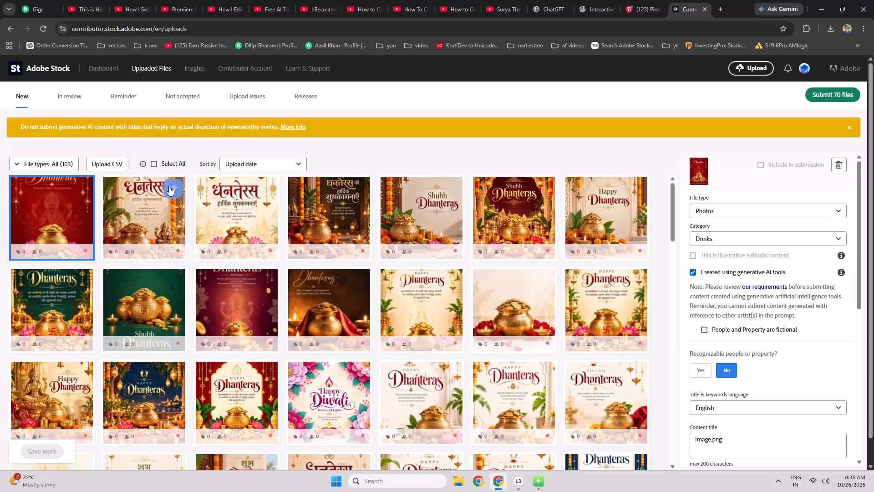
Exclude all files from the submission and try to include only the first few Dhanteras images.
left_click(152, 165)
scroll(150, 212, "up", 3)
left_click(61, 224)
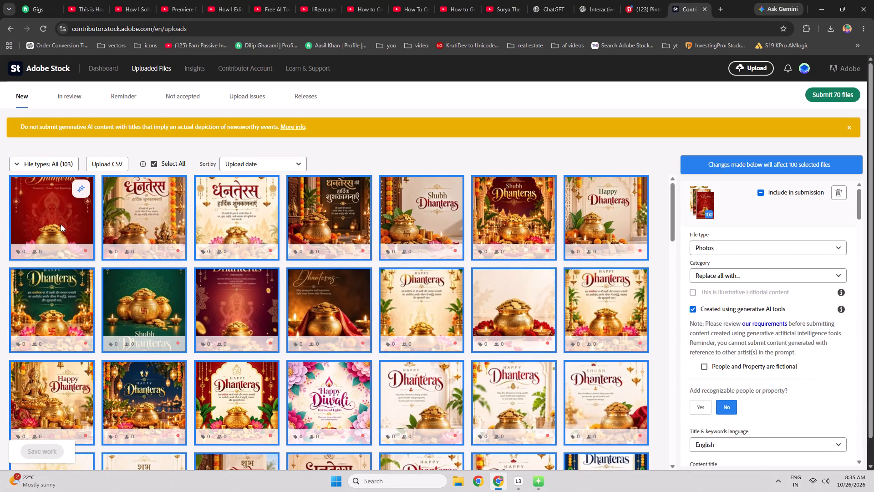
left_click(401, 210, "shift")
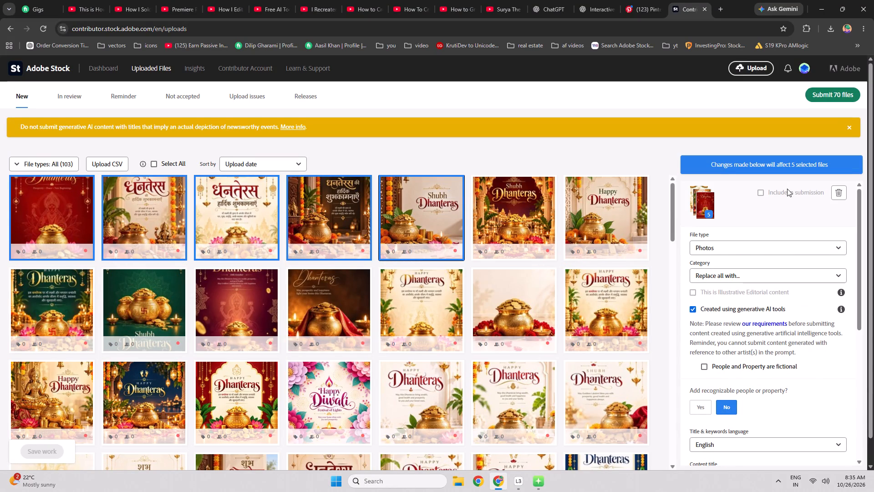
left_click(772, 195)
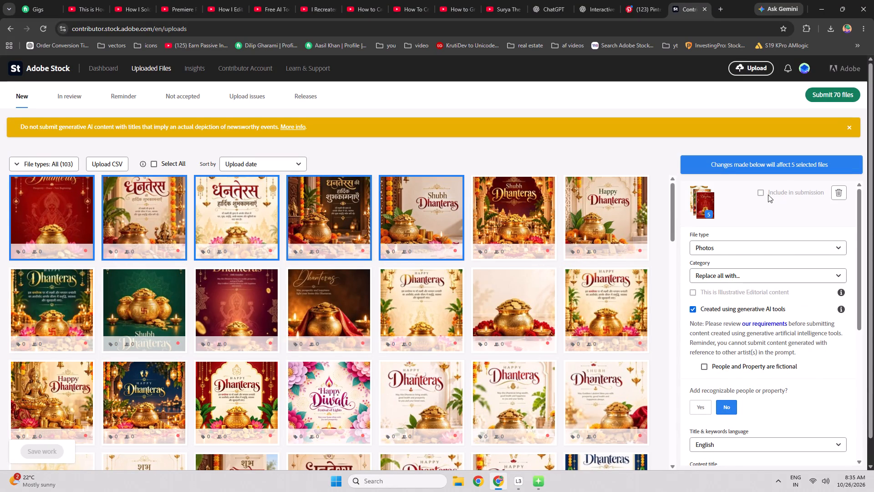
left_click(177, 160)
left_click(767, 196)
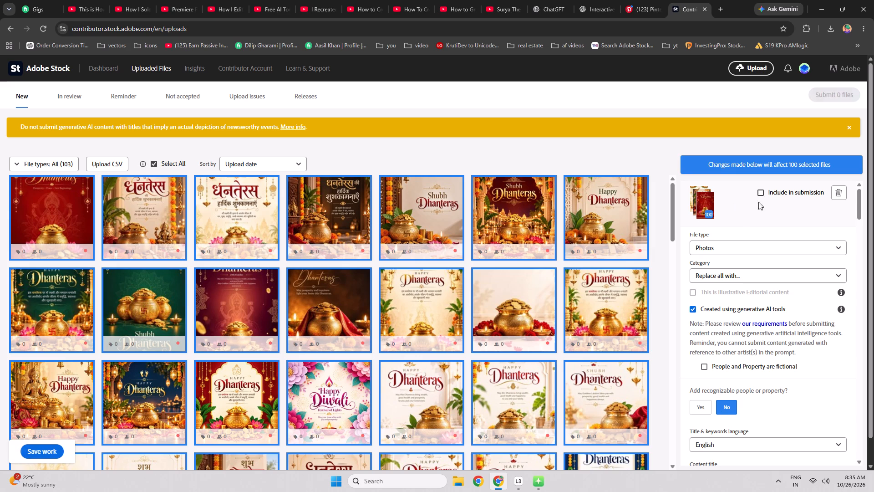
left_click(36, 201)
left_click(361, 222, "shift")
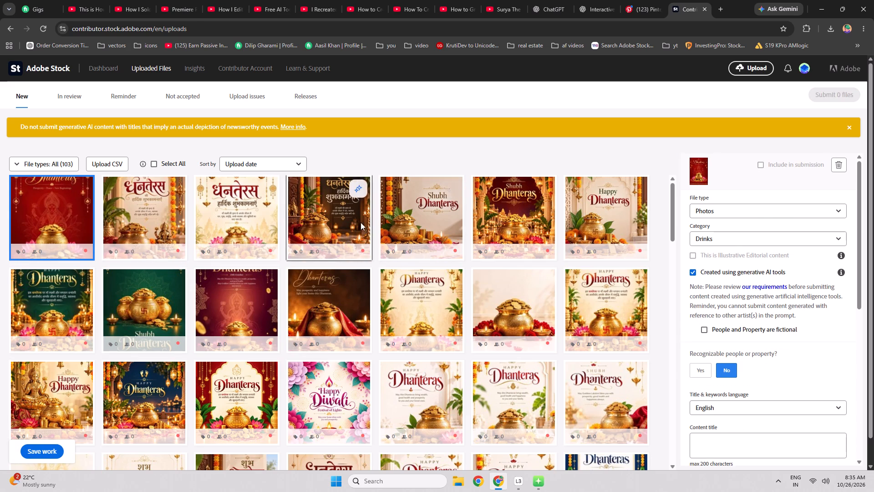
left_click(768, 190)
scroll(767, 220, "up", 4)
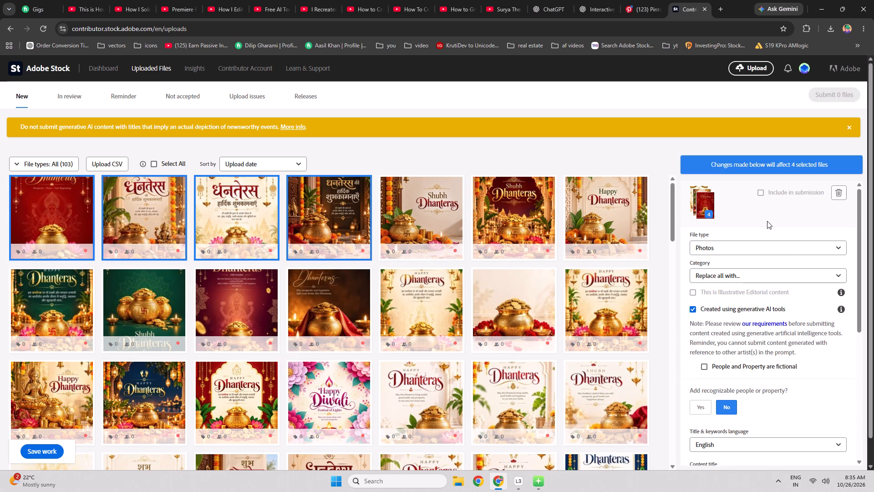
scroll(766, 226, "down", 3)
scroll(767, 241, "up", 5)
Switch to CSVGen Pro, export the metadata as the CSV file adobe-stock_export_2026-10-26 in the ai images folder, and close CSVGen Pro.
left_click(535, 472)
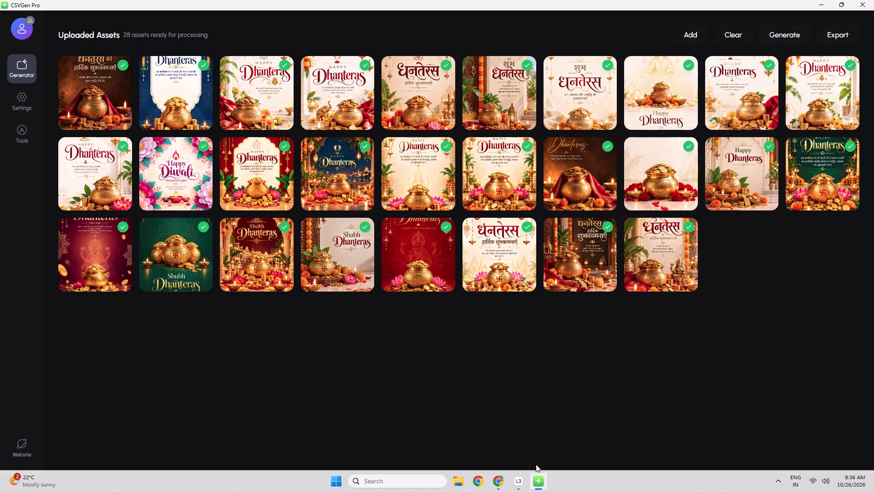
left_click(847, 40)
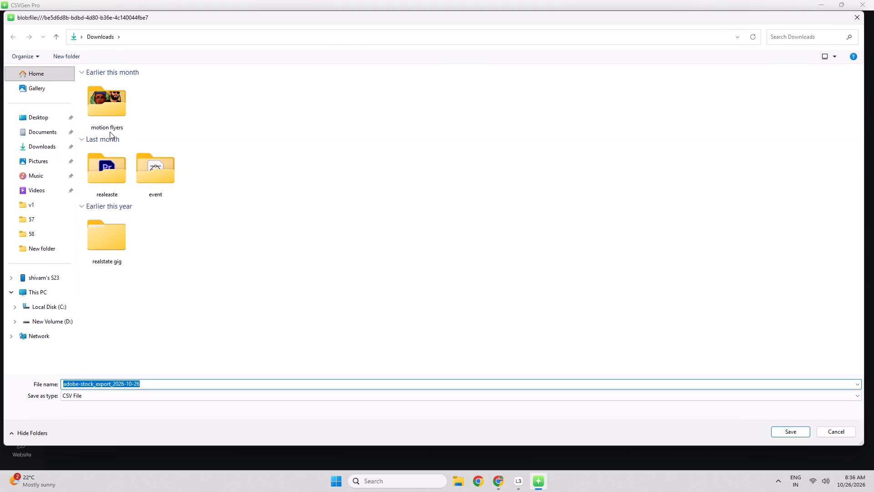
left_click(42, 247)
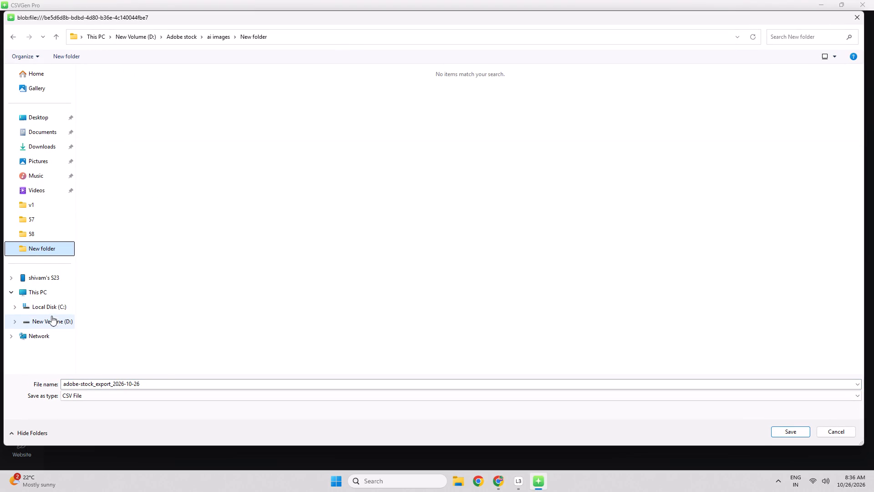
left_click(219, 36)
double_click(160, 83)
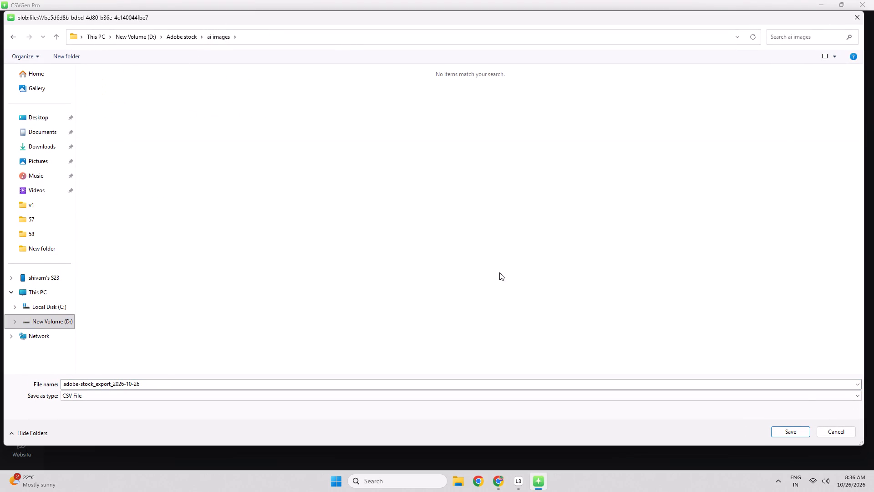
left_click(800, 435)
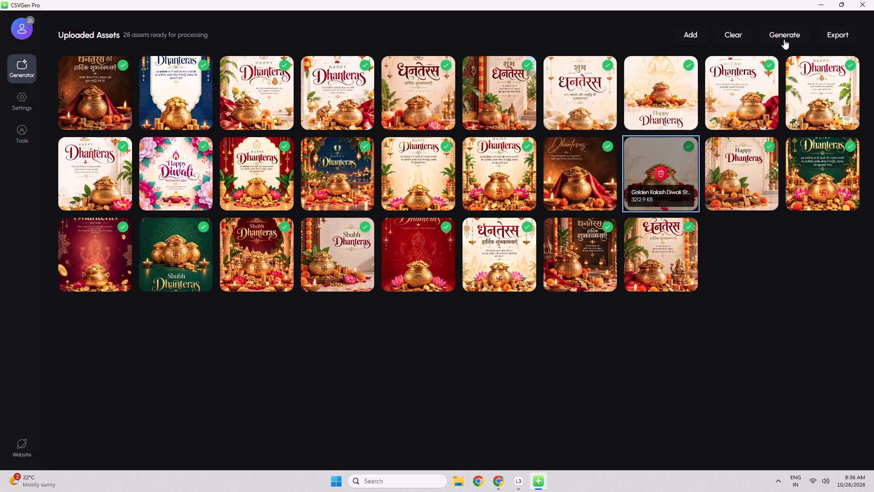
left_click(873, 0)
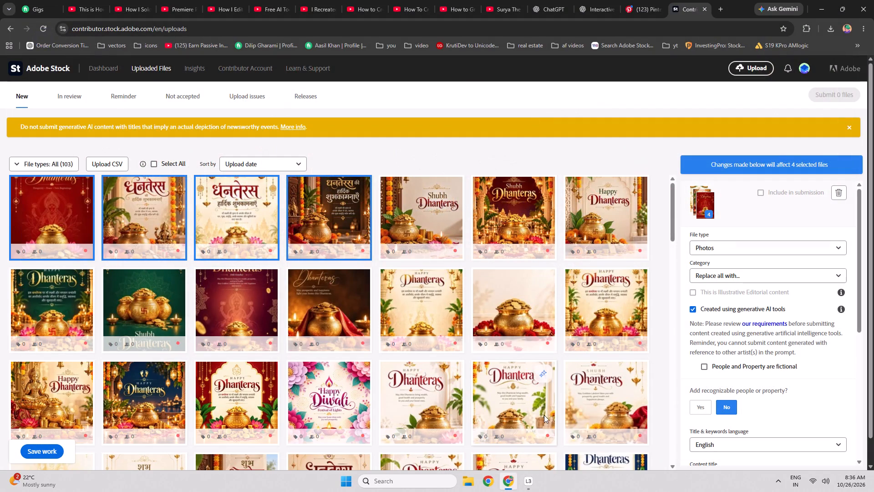
Upload the exported CSV file to Adobe Stock's Uploaded Files and refresh to apply the metadata.
left_click(117, 163)
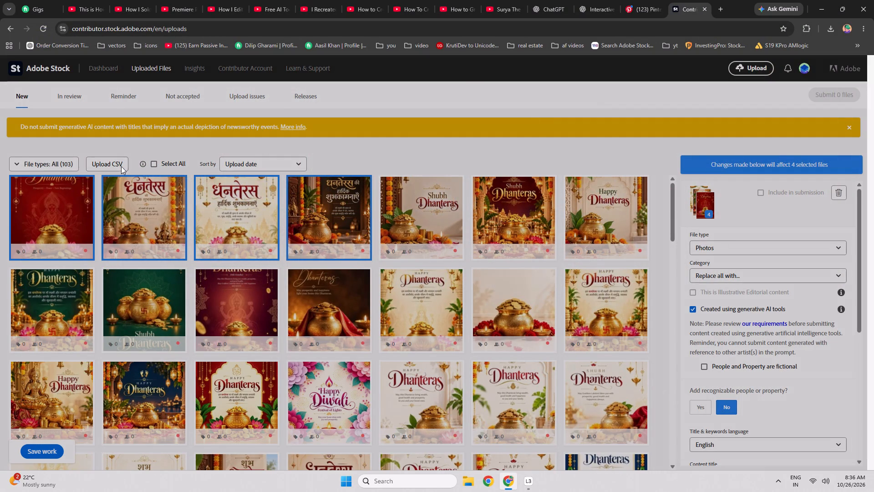
scroll(504, 300, "down", 4)
left_click(507, 406)
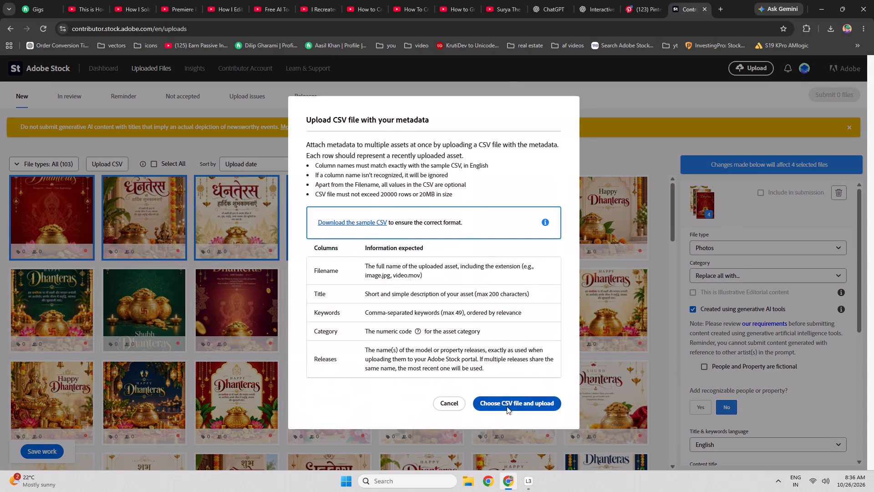
left_click(122, 108)
left_click(458, 308)
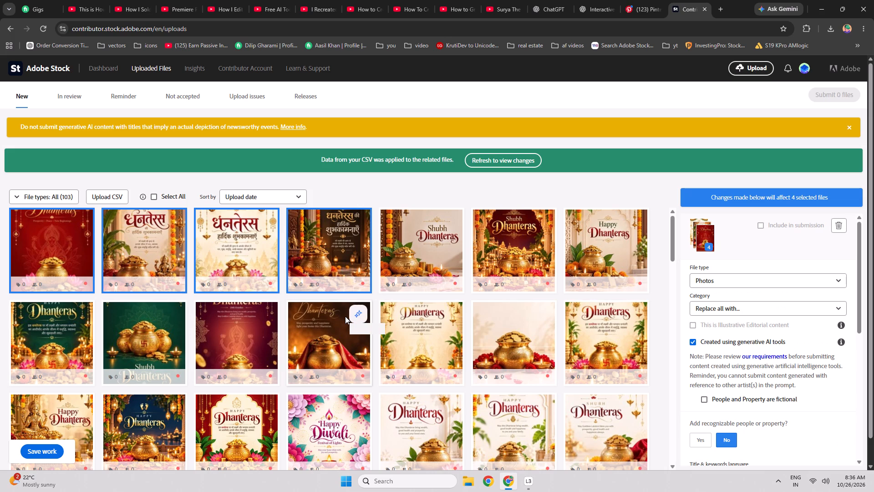
left_click(488, 168)
left_click(488, 162)
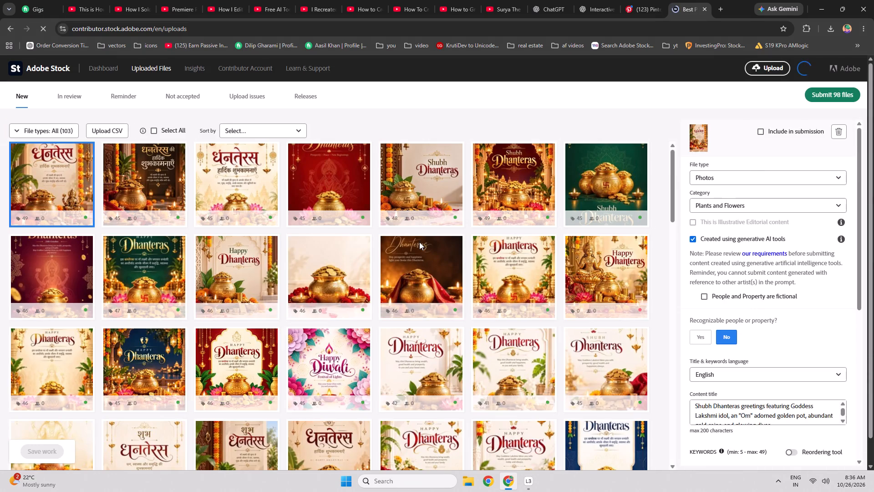
Select all files and exclude them from the submission.
left_click(56, 227)
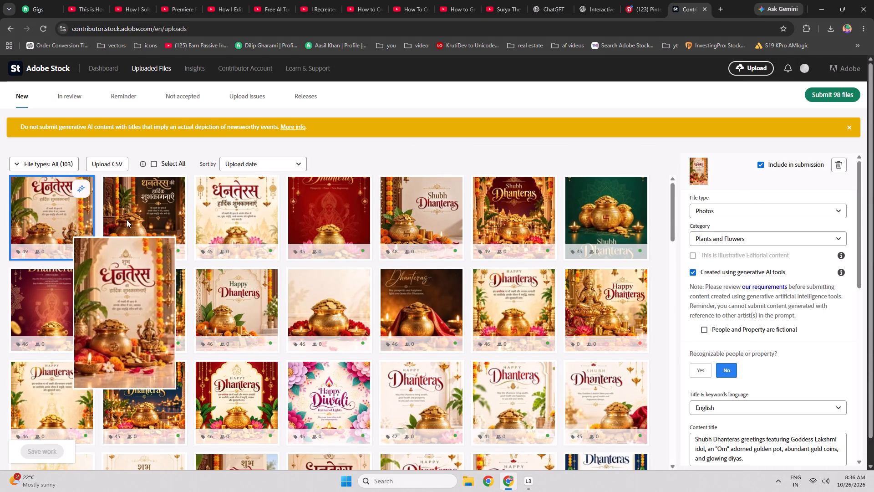
left_click(180, 165)
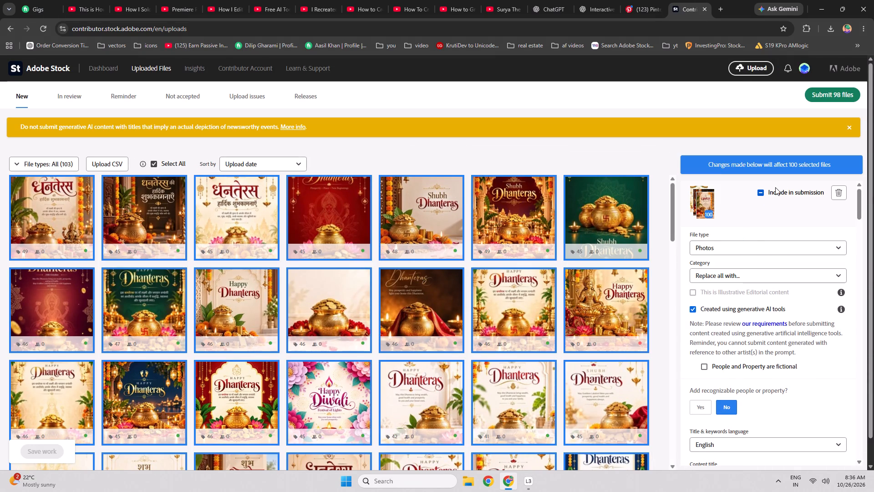
left_click(787, 188)
Include the first five Dhanteras images in the submission and mark their people and property as fictional.
left_click(50, 212)
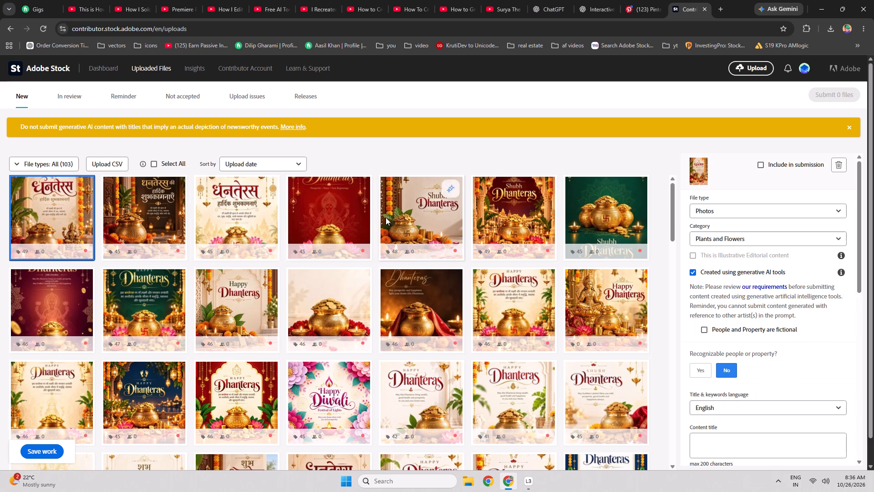
left_click(339, 217, "shift")
left_click(422, 213, "shift")
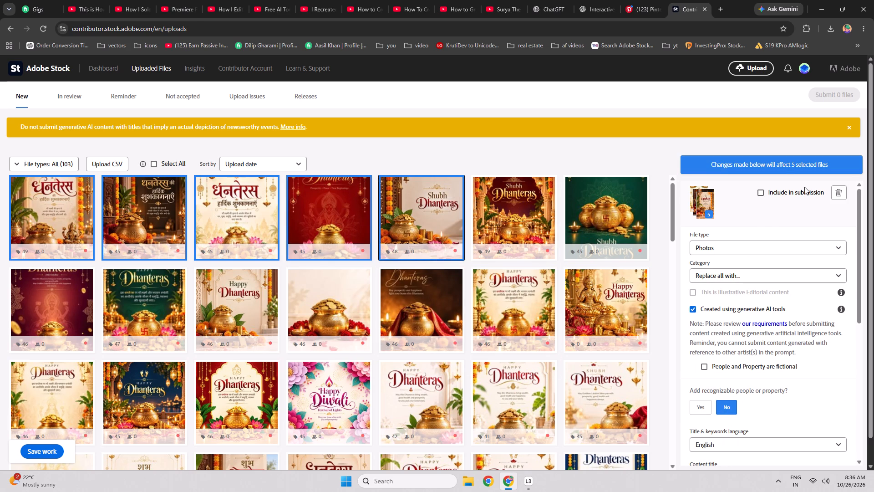
left_click(803, 186)
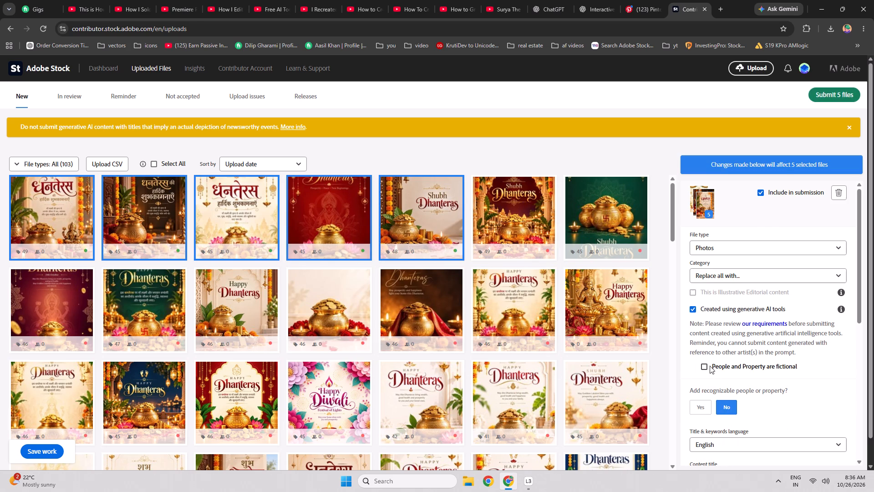
left_click(710, 366)
Include the six consecutive files from the kheer dessert bowl to the airplane in the submission.
scroll(321, 317, "down", 8)
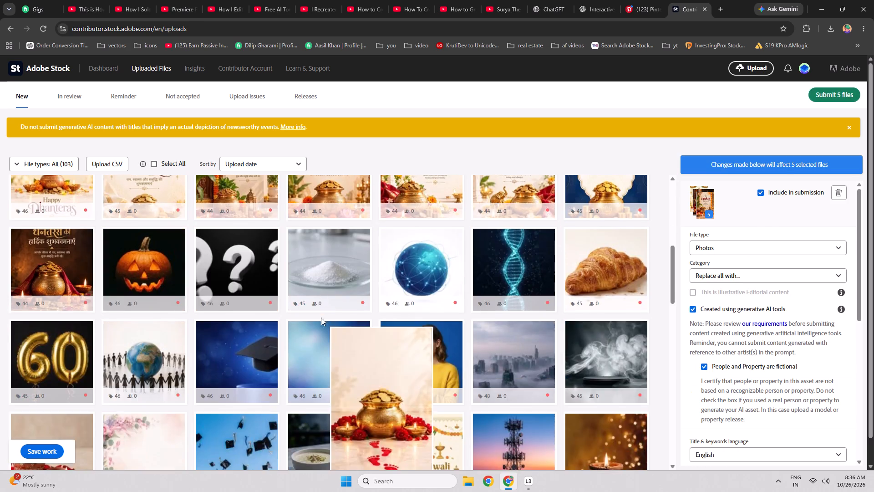
scroll(321, 318, "down", 11)
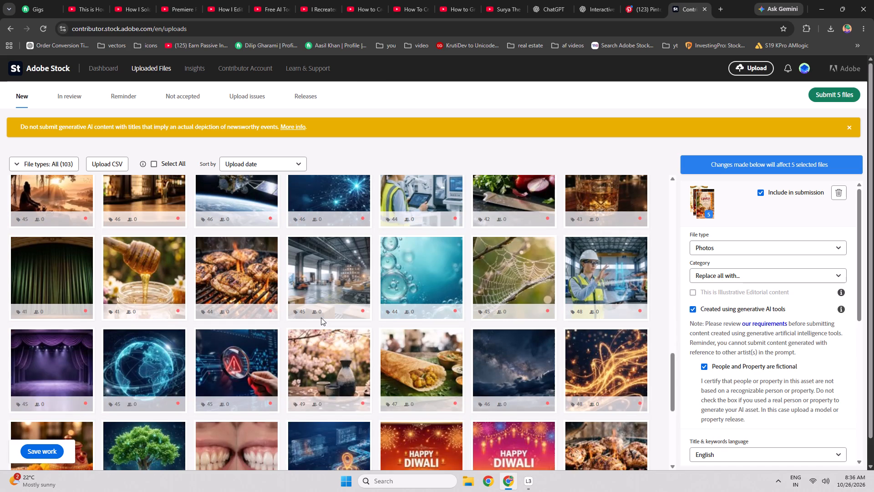
scroll(321, 318, "up", 9)
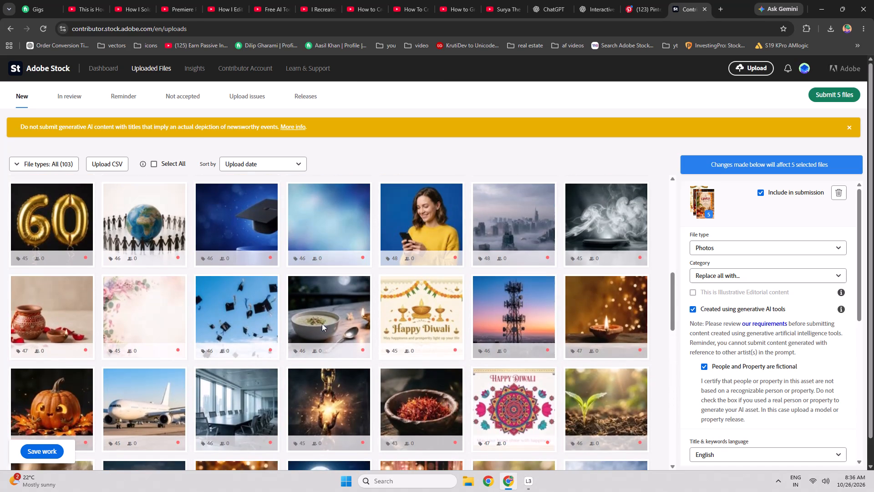
left_click(324, 320)
left_click(149, 391, "shift")
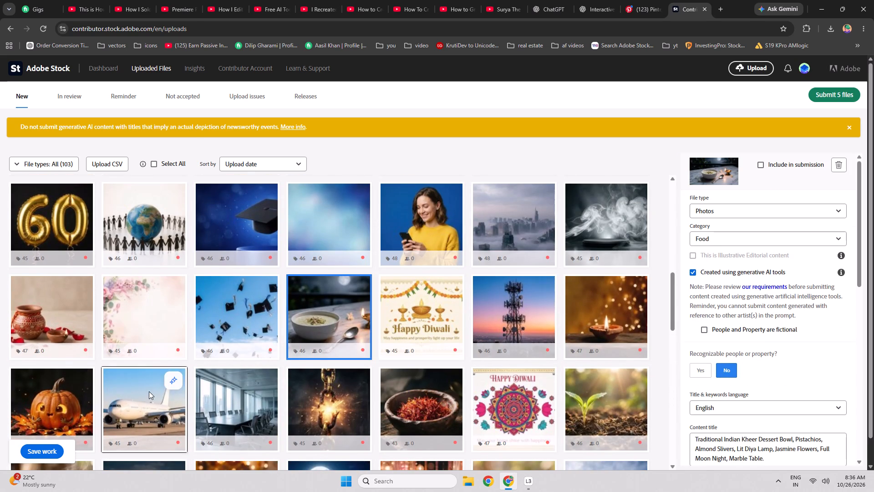
left_click(788, 191)
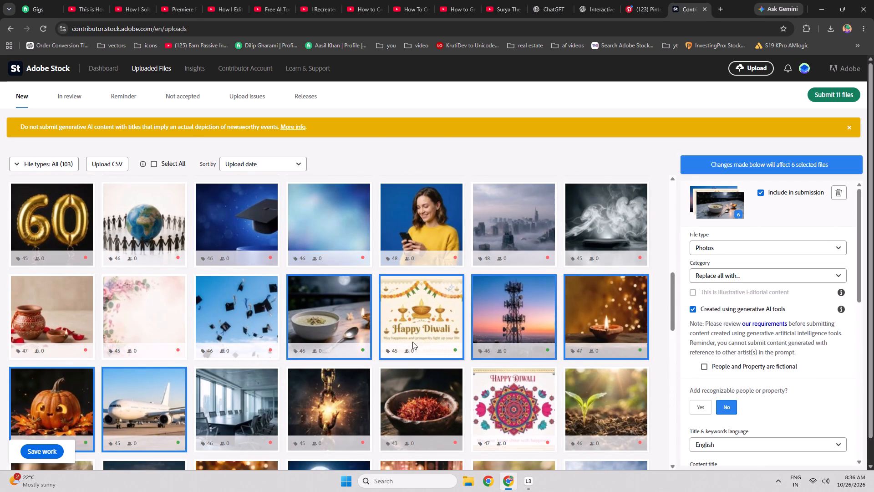
Mark people and property as fictional for the glowing pumpkin image and the airplane image.
left_click(518, 299)
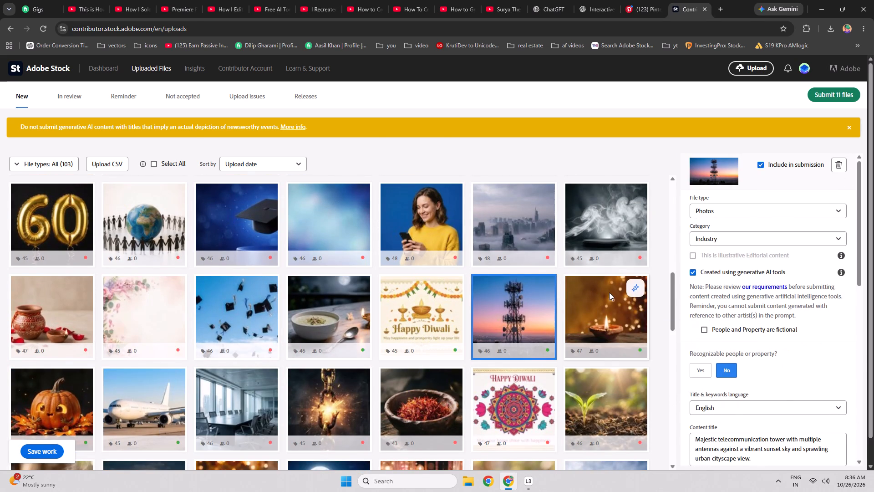
left_click(35, 390)
scroll(36, 392, "down", 1)
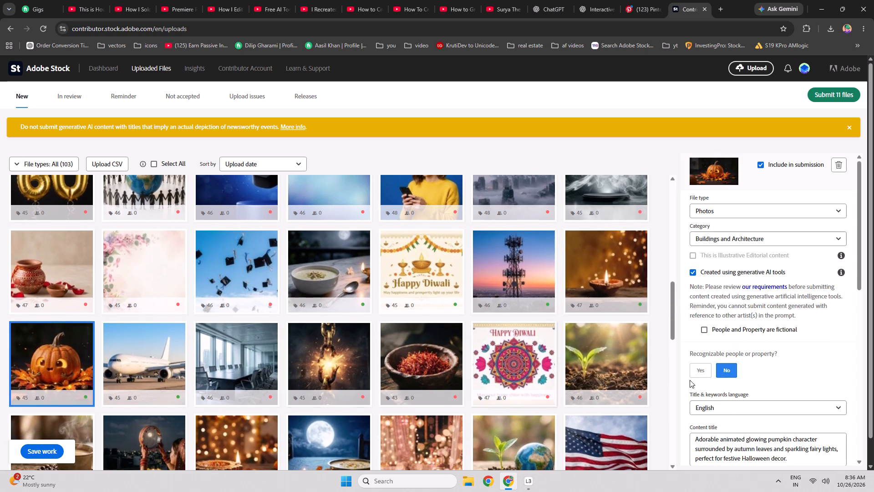
left_click(713, 328)
left_click(131, 346)
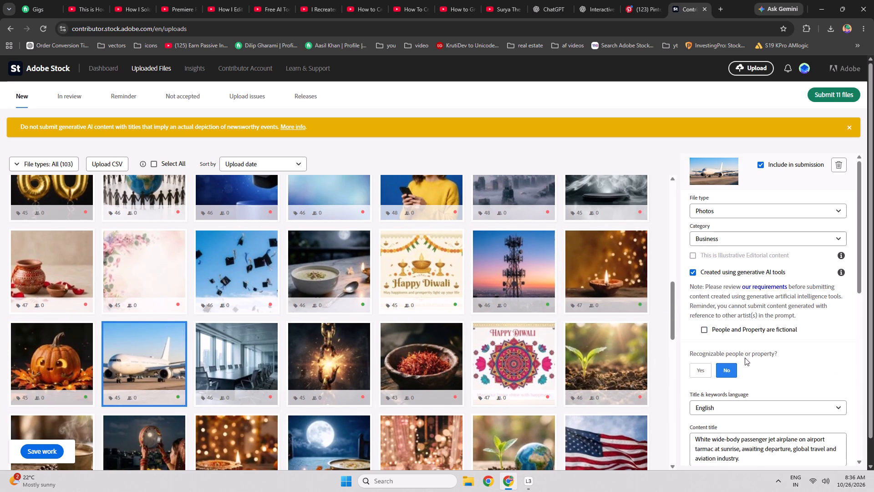
left_click(713, 327)
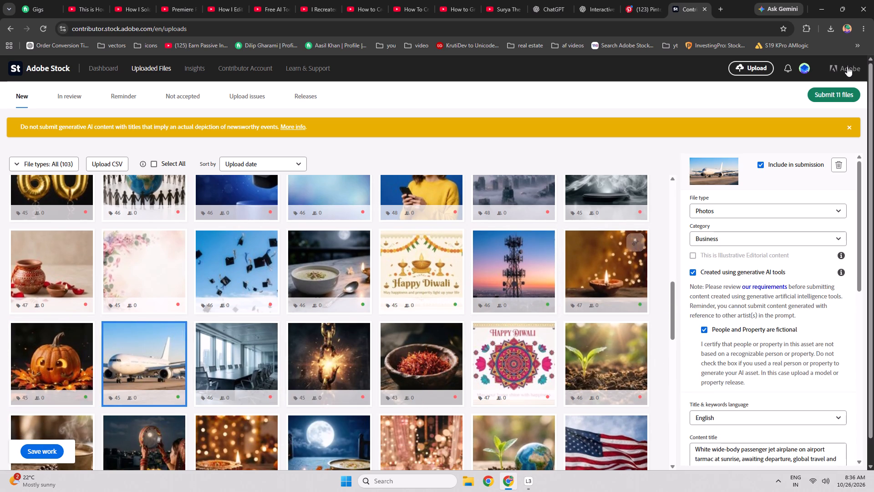
Start submitting the 11 included files and accept both statements of the terms and conditions.
left_click(842, 93)
scroll(412, 379, "up", 5)
scroll(412, 379, "down", 8)
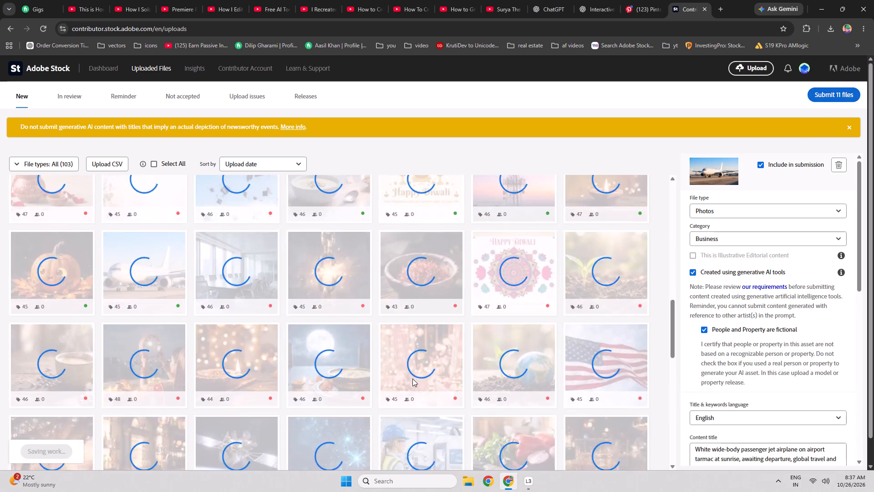
scroll(412, 379, "down", 8)
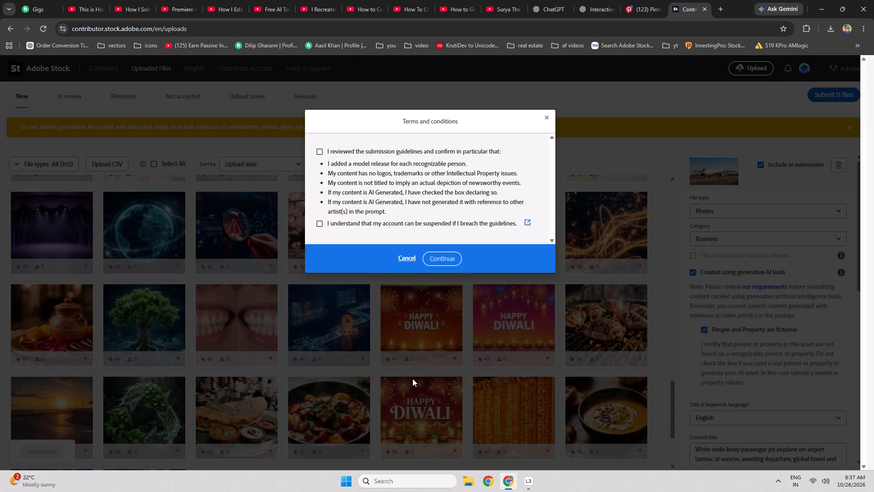
left_click(380, 218)
left_click(363, 156)
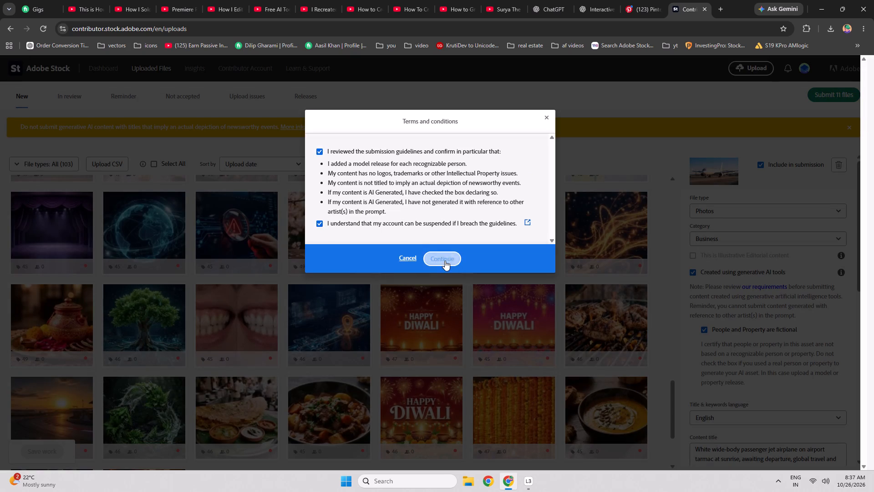
left_click(445, 261)
Complete the human verification by picking the three cat images, and submit all 11 items.
left_click(337, 258)
left_click(422, 262)
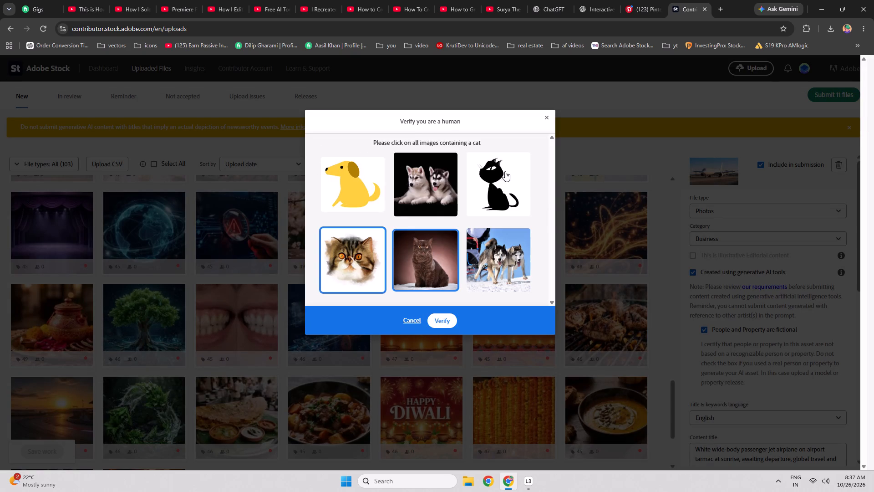
left_click(500, 188)
left_click(443, 325)
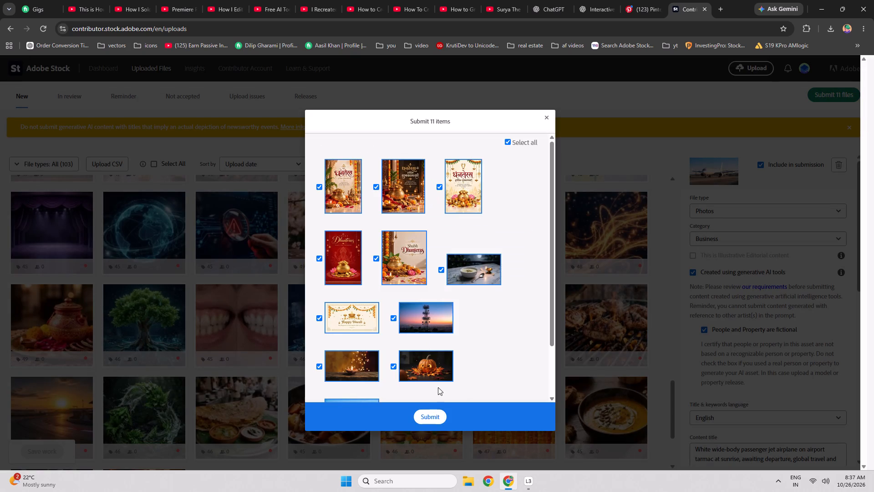
left_click(426, 414)
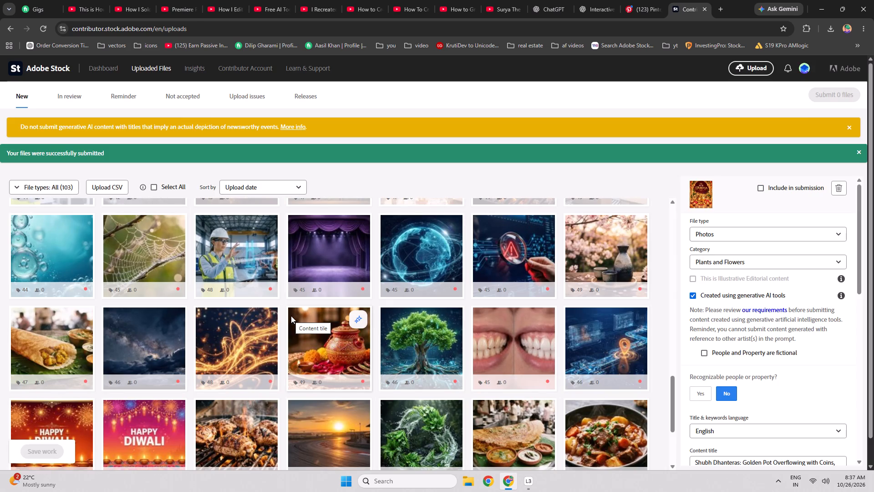
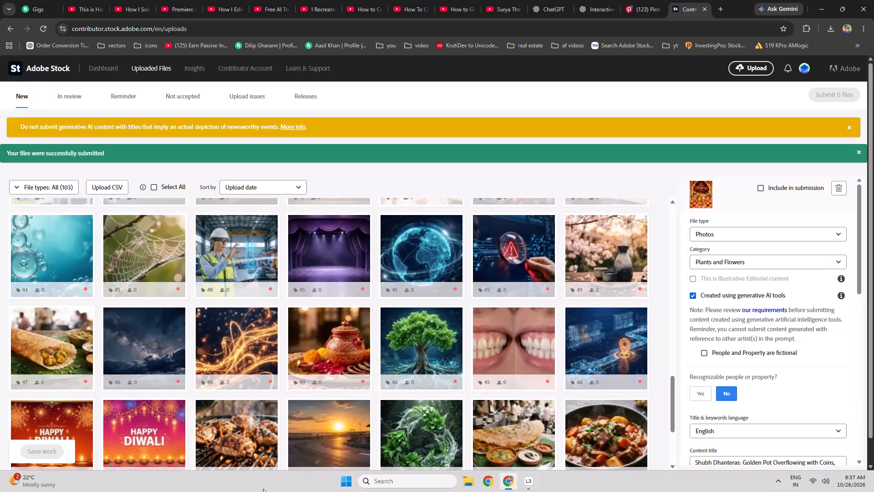
Include the six consecutive Dhanteras cards just before the glowing pumpkin in the submission and mark their people and property as fictional.
scroll(246, 266, "up", 5)
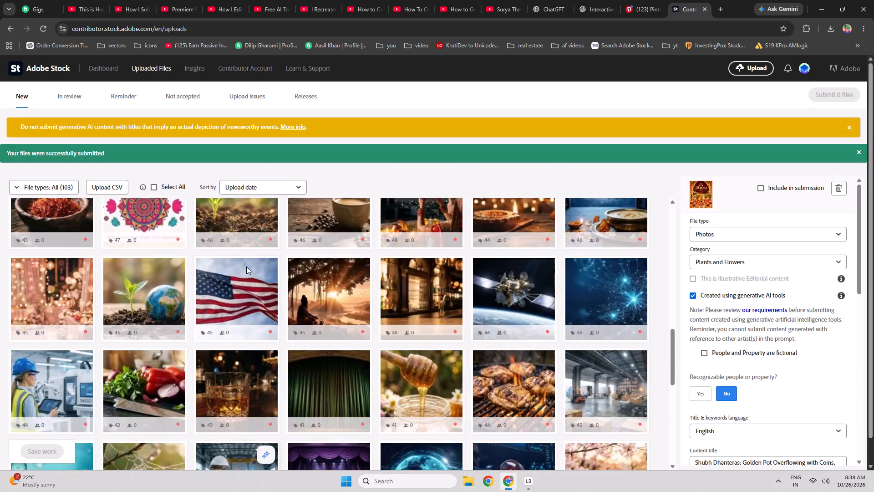
scroll(246, 266, "up", 20)
scroll(36, 358, "down", 2)
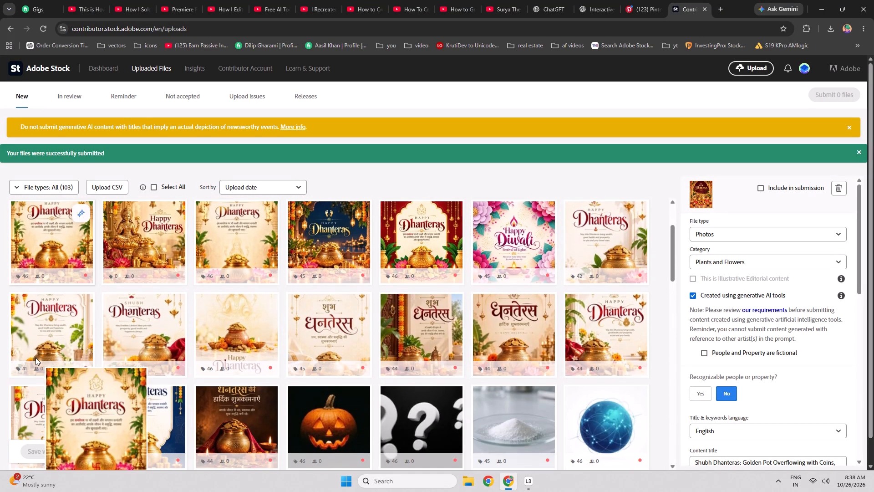
left_click(40, 329)
scroll(106, 343, "down", 1)
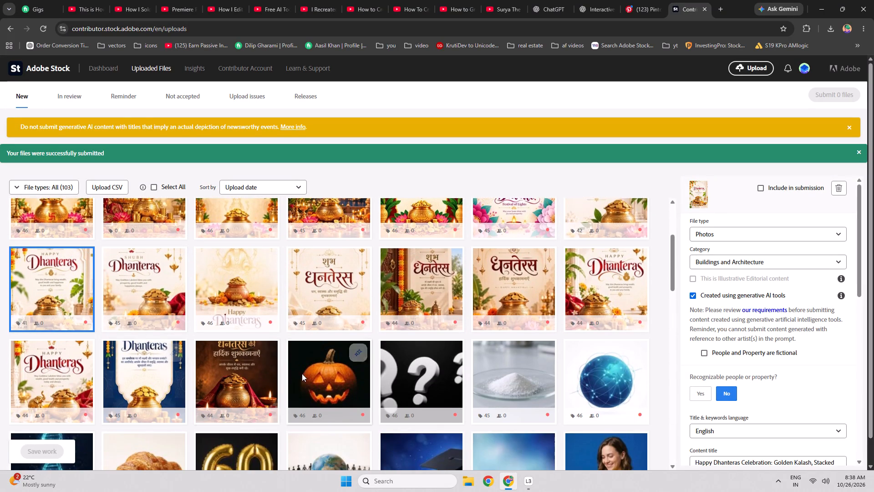
left_click(236, 369)
left_click(492, 282, "shift")
left_click_drag(498, 280, 501, 281)
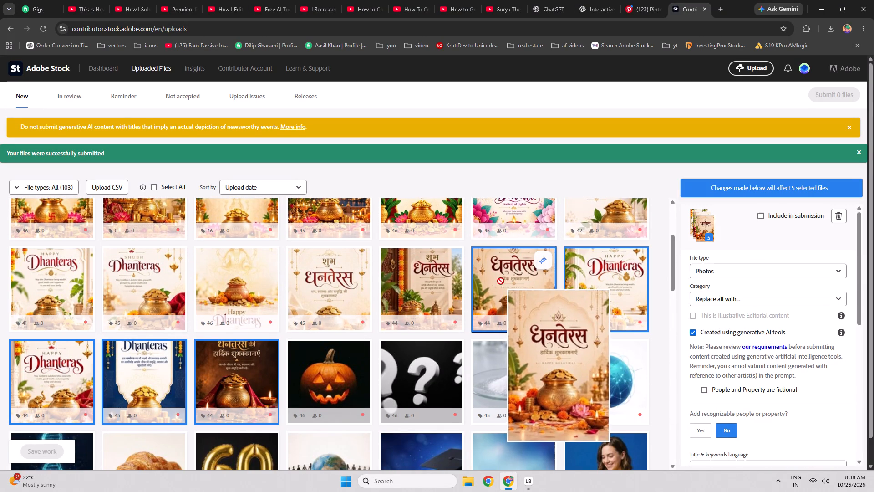
left_click_drag(501, 281, 508, 290)
left_click(425, 282, "shift")
left_click(767, 218)
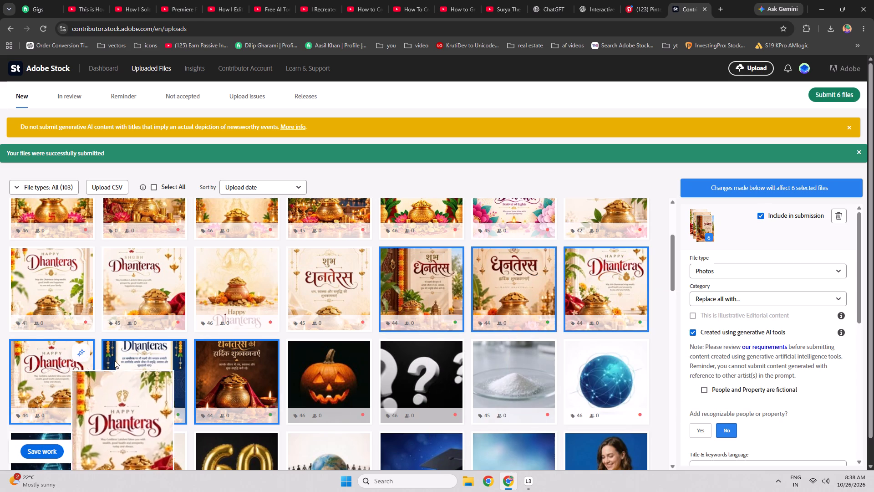
scroll(126, 354, "down", 1)
left_click(715, 389)
Include the five files from the DNA helix to the graduation cap, and mark people and property as fictional for the globe image.
scroll(494, 386, "down", 3)
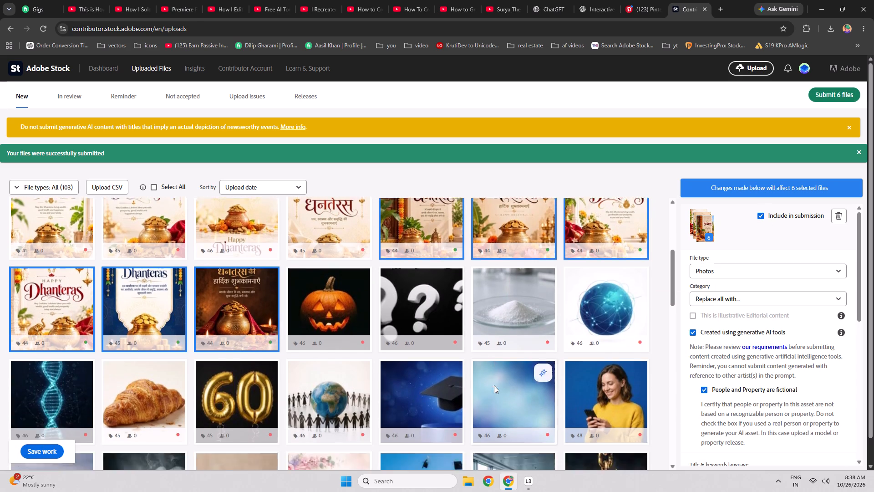
scroll(494, 385, "down", 2)
scroll(358, 341, "up", 2)
left_click(220, 297)
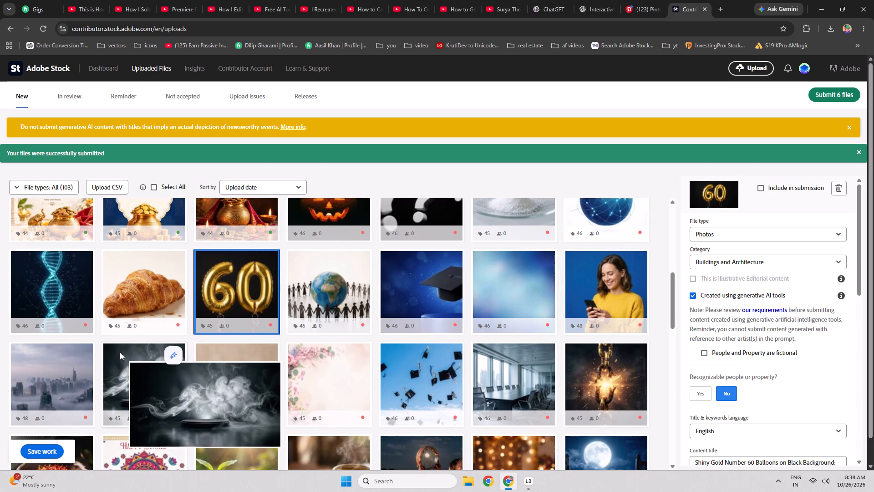
left_click(51, 308)
left_click(417, 288, "shift")
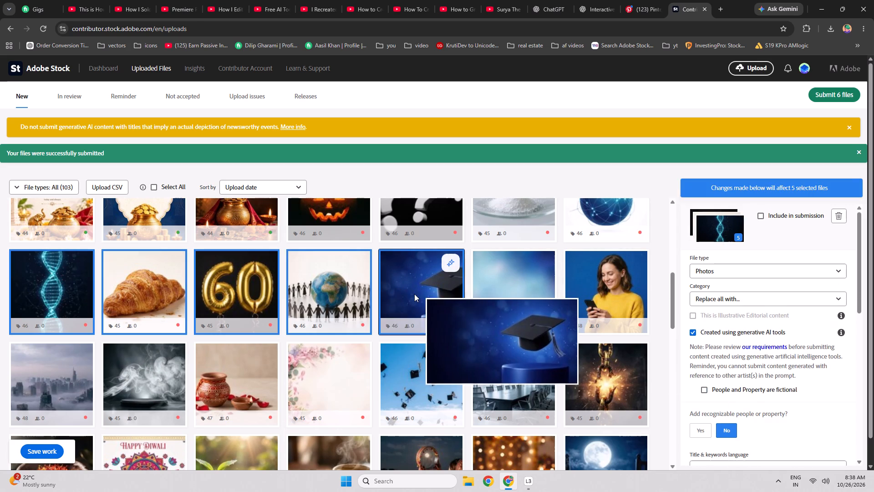
left_click(778, 215)
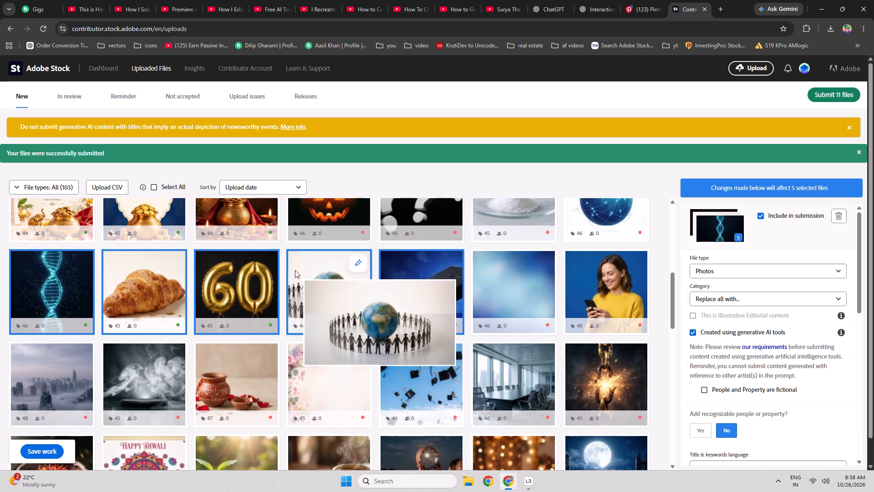
left_click(335, 268)
left_click(716, 351)
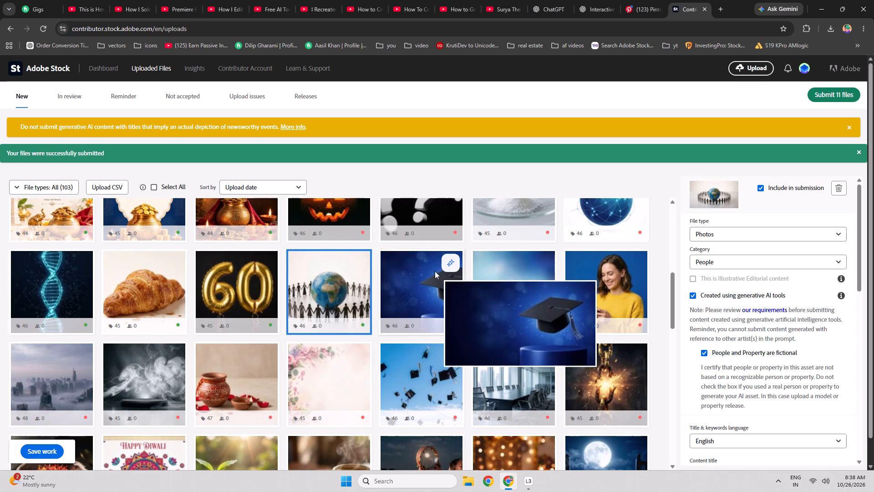
Submit the 11 included files for review, keeping all of them selected.
left_click(815, 95)
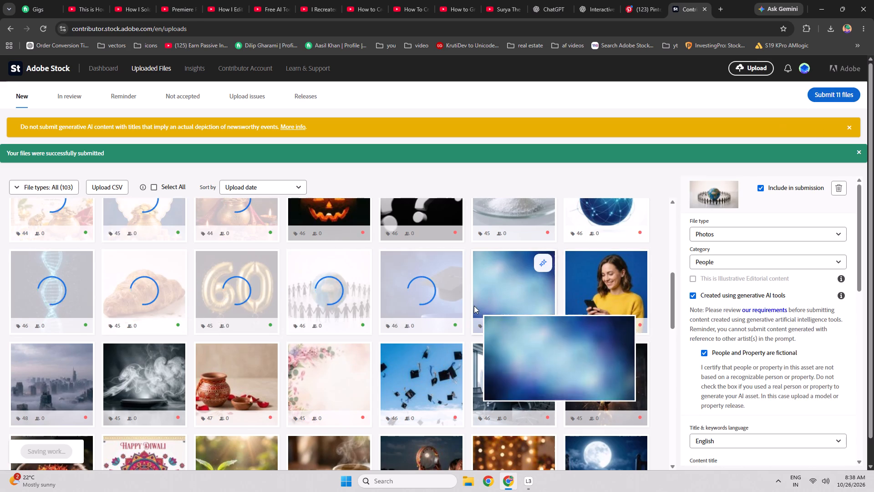
scroll(474, 306, "up", 8)
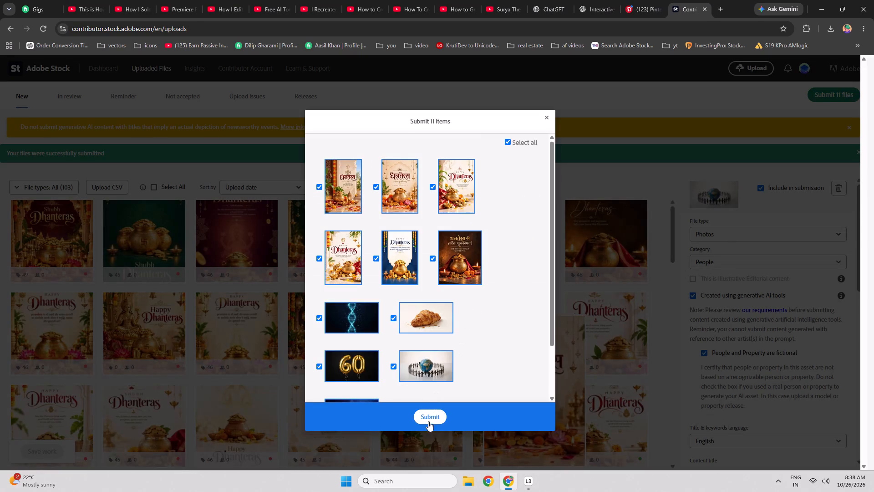
left_click(423, 415)
Include the six files from the floral Happy Diwali card to the शुभ धनतेरस card and mark their people and property as fictional.
scroll(248, 345, "up", 6)
scroll(248, 345, "down", 3)
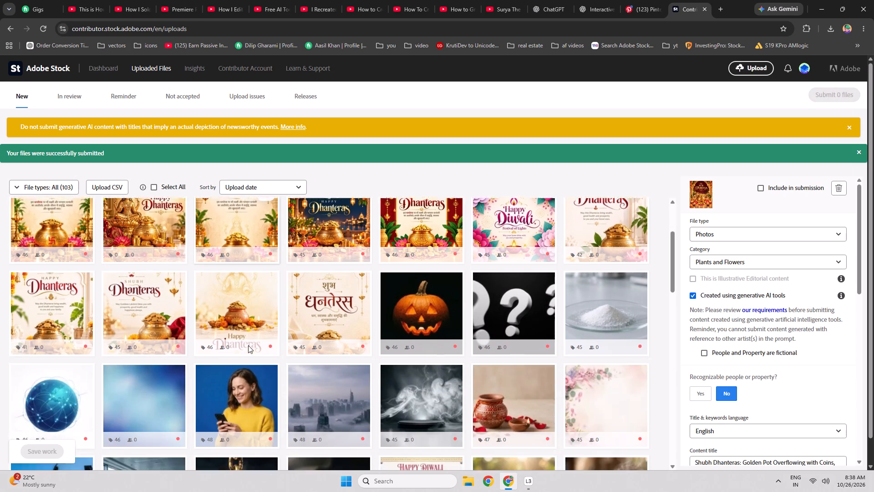
scroll(248, 345, "up", 4)
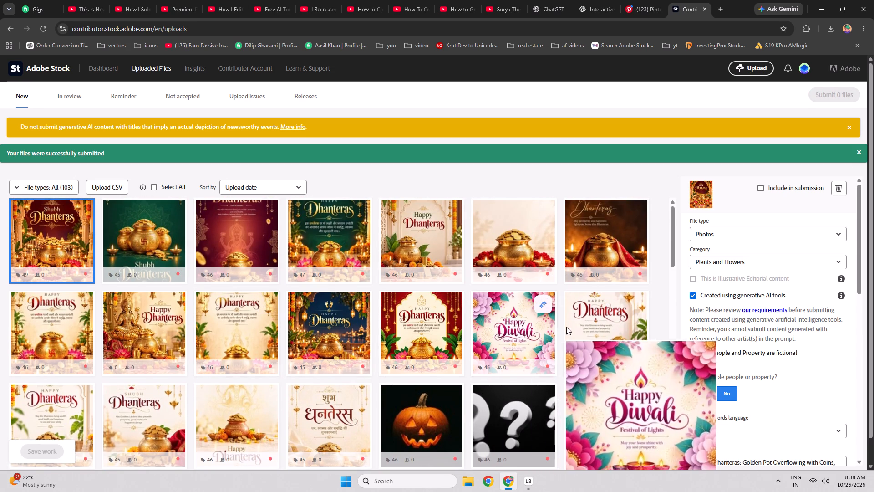
scroll(297, 301, "down", 4)
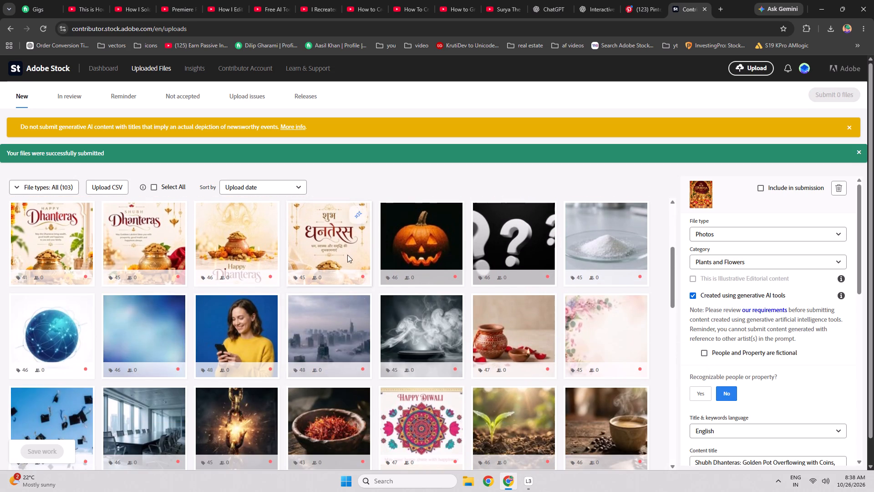
scroll(347, 255, "up", 2)
left_click(350, 315)
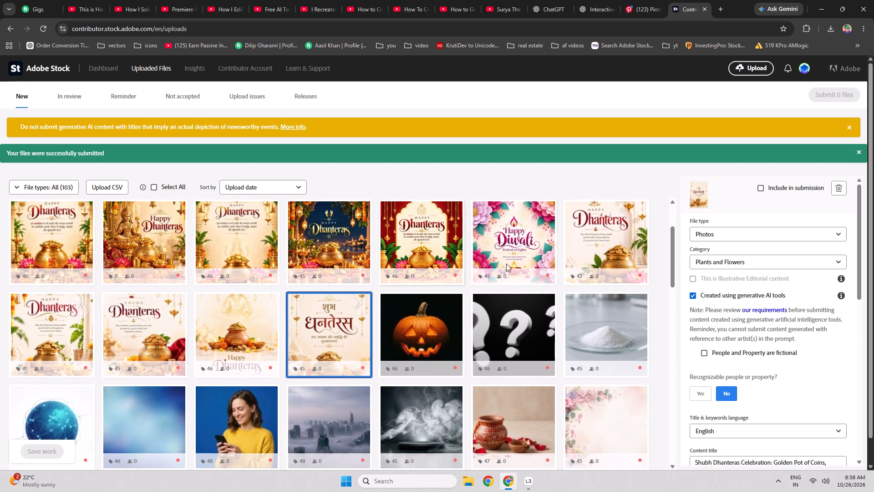
left_click(503, 245, "shift")
left_click(772, 215)
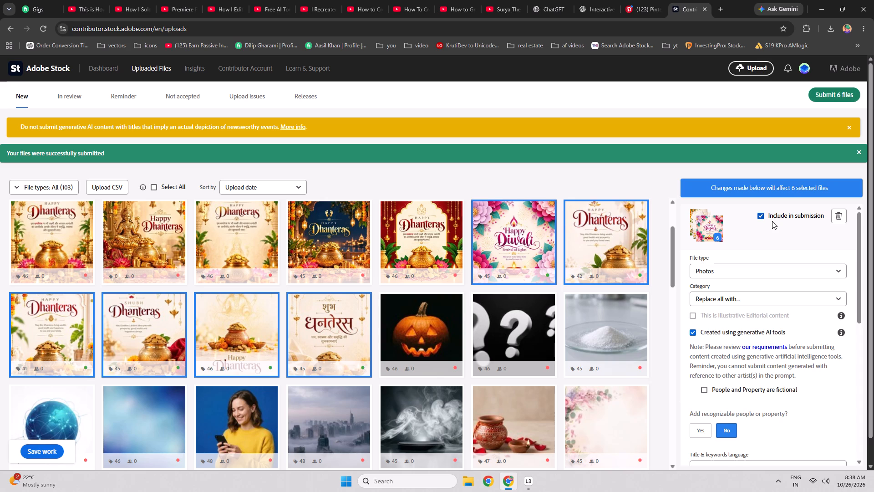
left_click(717, 394)
Include the seven files from the orange Happy Diwali banner to the stew bowl, and mark the dosa image's people and property as fictional.
scroll(579, 393, "down", 4)
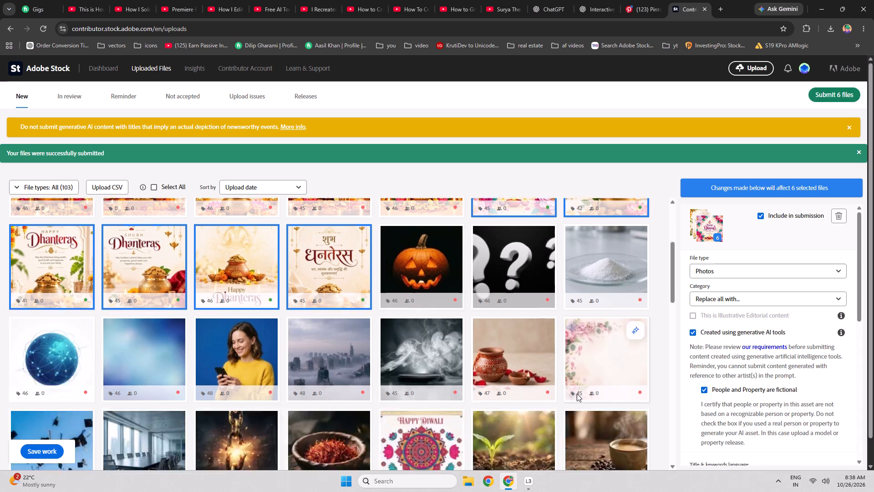
scroll(577, 394, "down", 20)
scroll(577, 394, "down", 2)
scroll(577, 394, "up", 4)
scroll(576, 394, "down", 4)
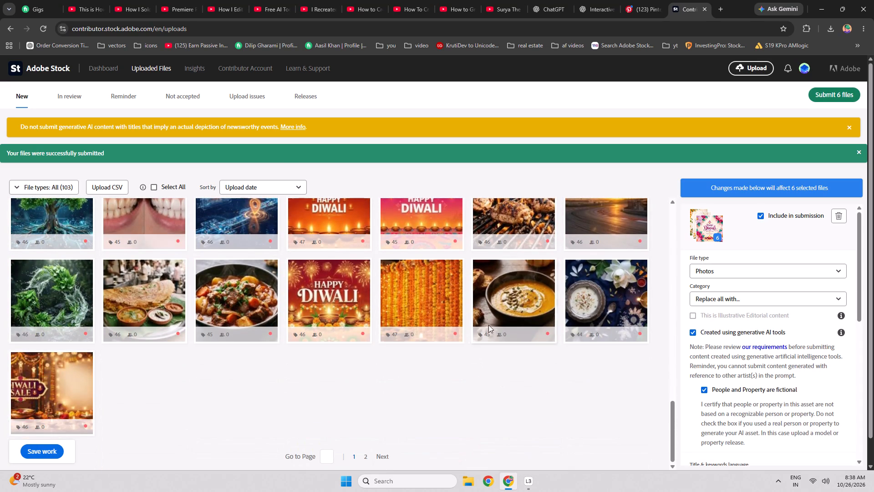
scroll(478, 339, "up", 2)
left_click(317, 309)
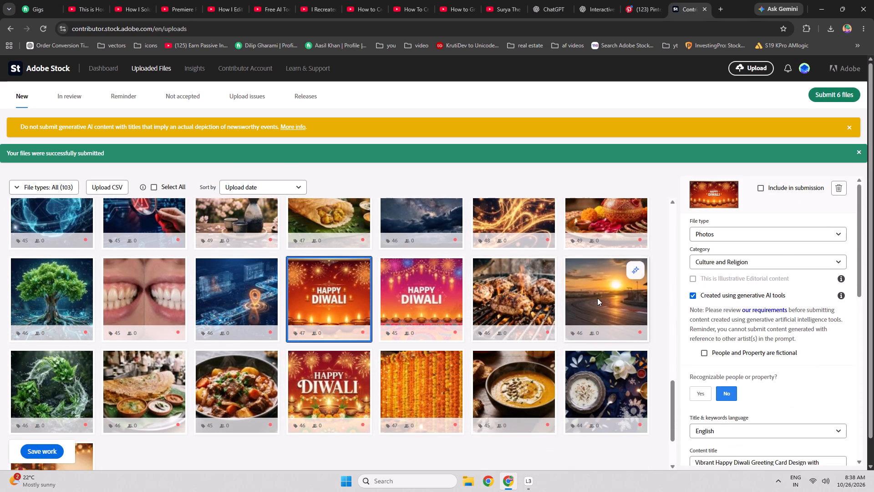
left_click(144, 375, "shift")
left_click(212, 376, "shift")
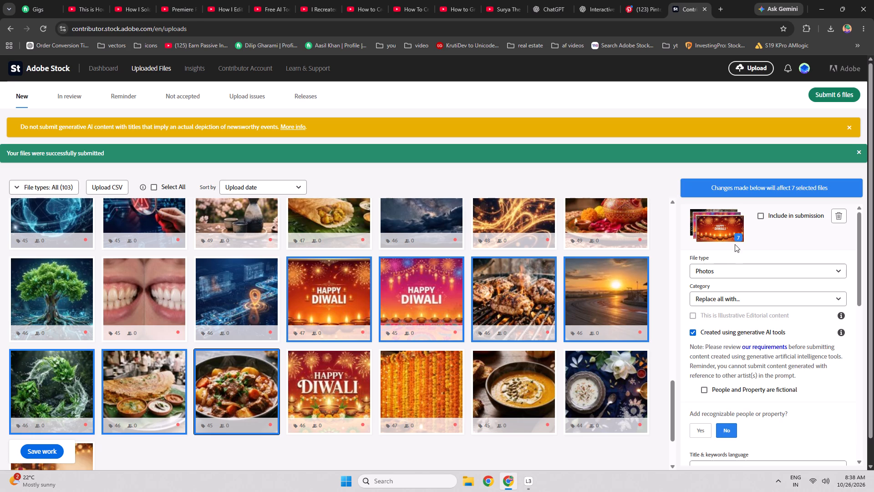
left_click(771, 215)
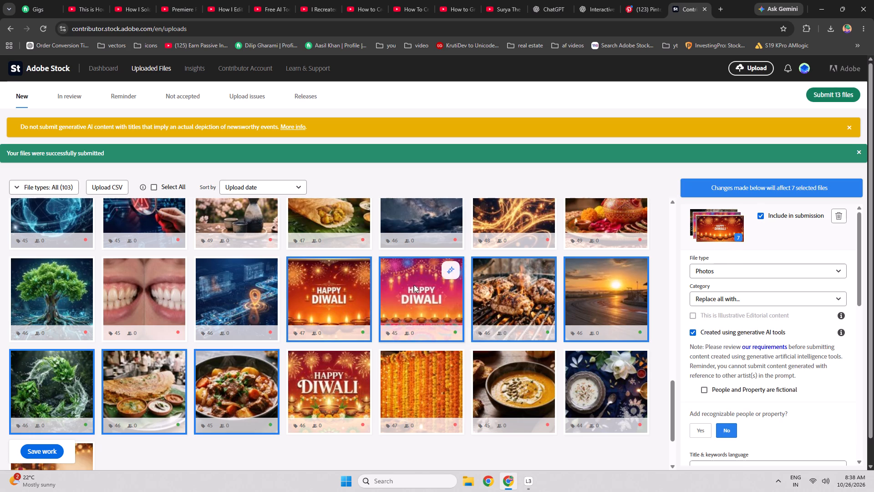
scroll(607, 270, "down", 3)
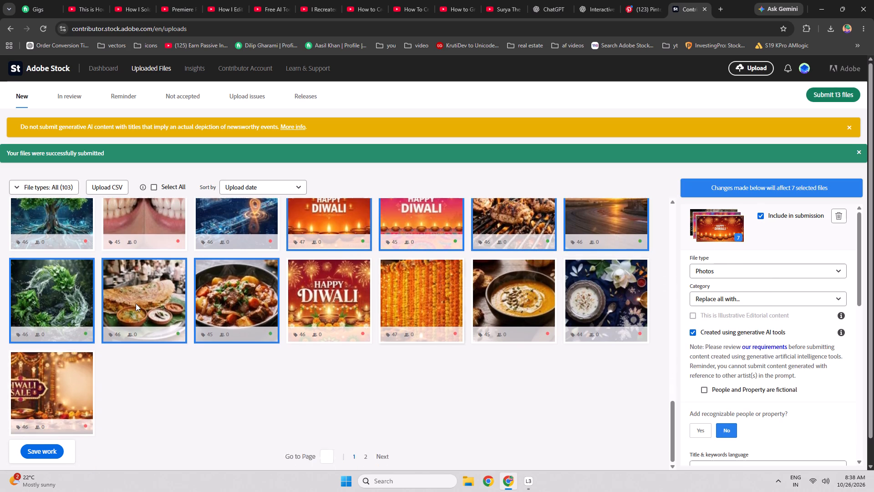
left_click(142, 276)
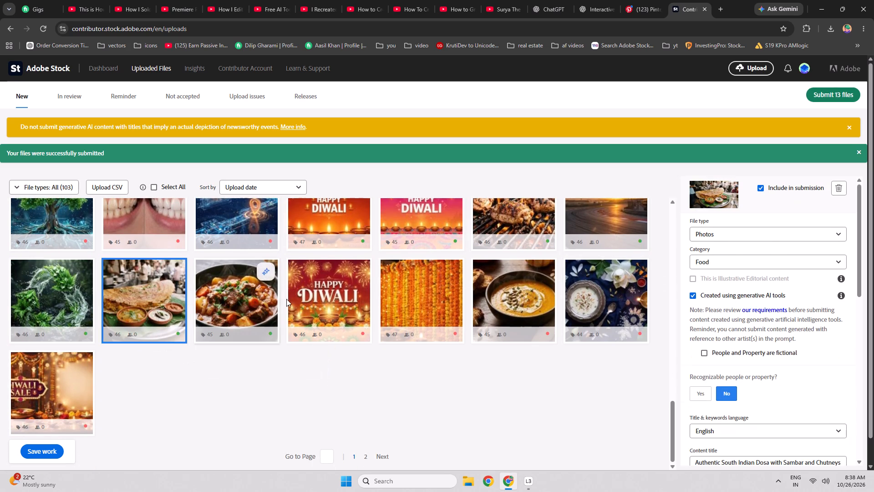
left_click(731, 349)
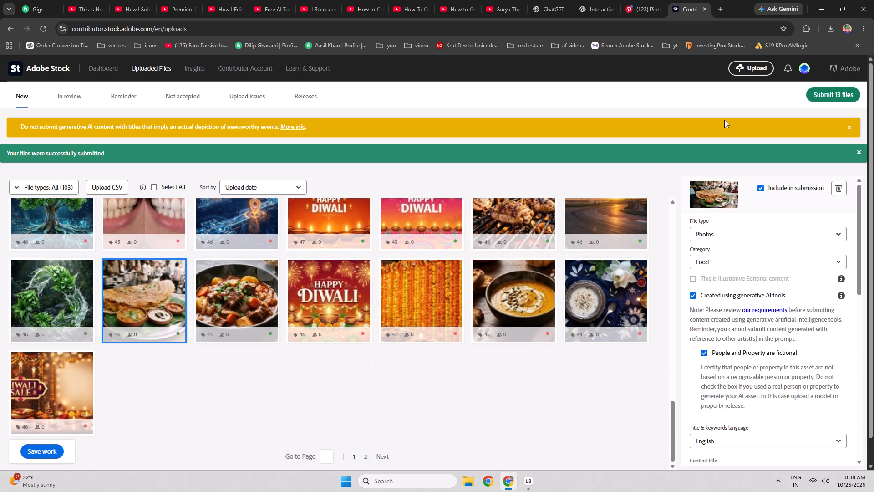
Submit the 13 included files for review, keeping all of them selected.
left_click(822, 96)
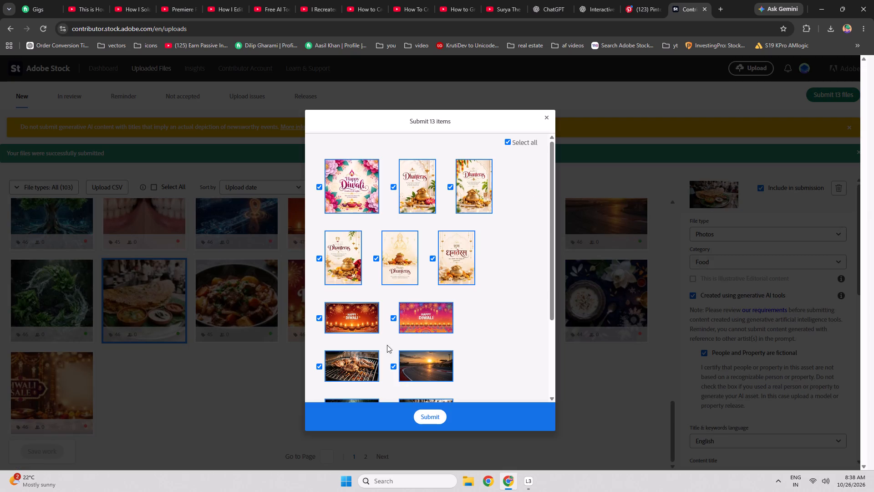
left_click(429, 418)
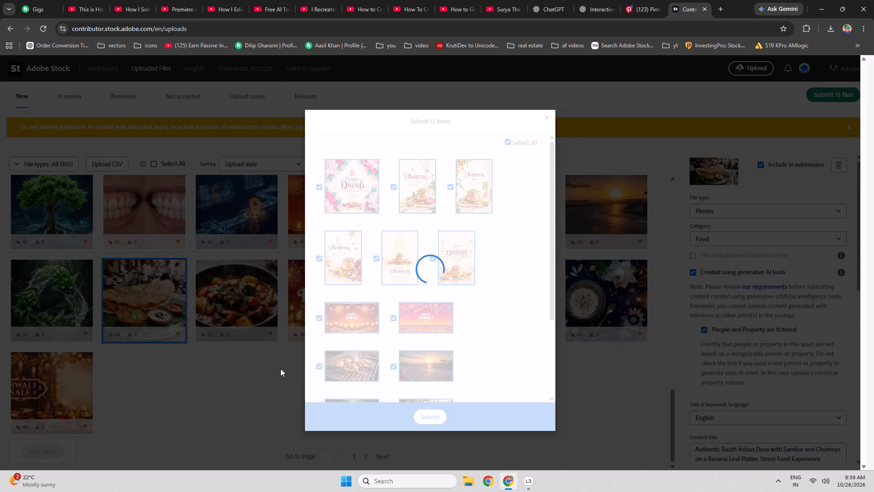
Reload the uploads page and exclude all the listed files from the submission.
key("ctrl+r")
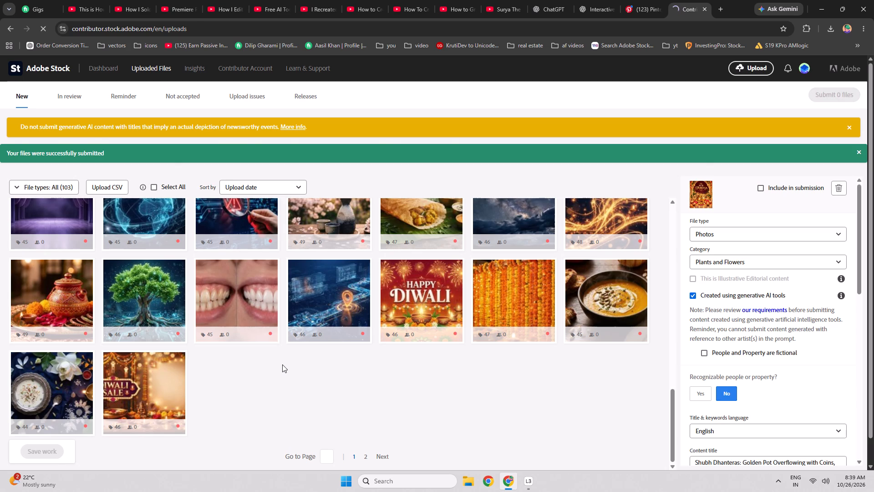
scroll(291, 381, "up", 4)
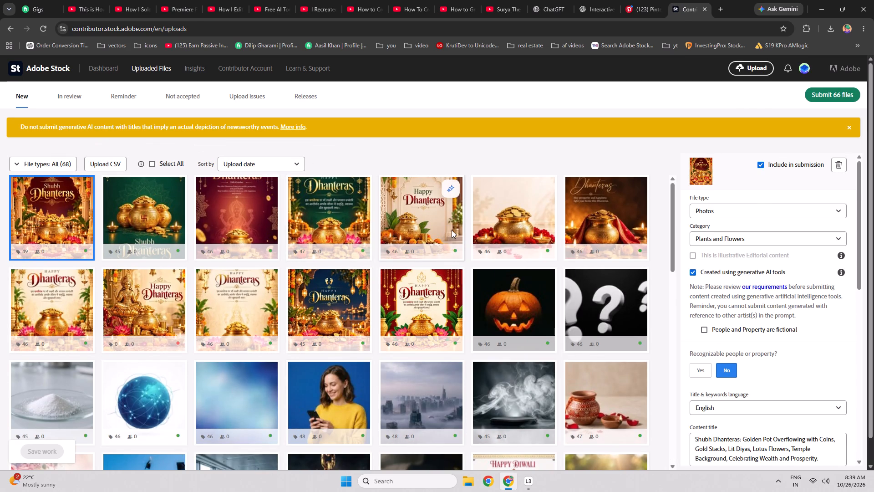
left_click(166, 166)
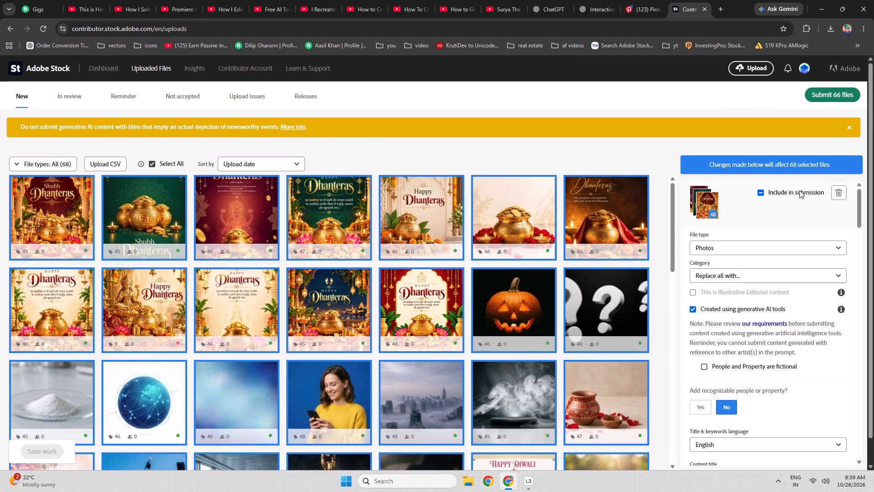
left_click(791, 190)
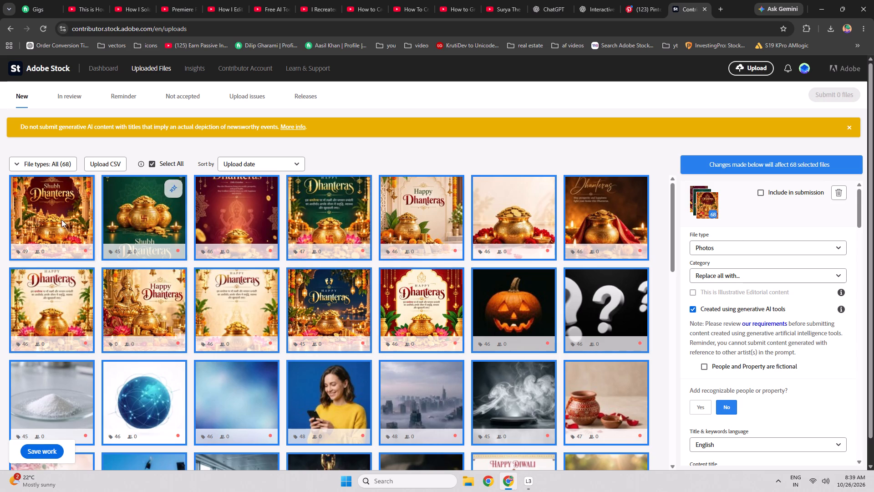
Include the first seven Dhanteras images except the green Happy Dhanteras card with Hindi text, marking the six files' people and property as fictional.
left_click(47, 220)
left_click(437, 209, "shift")
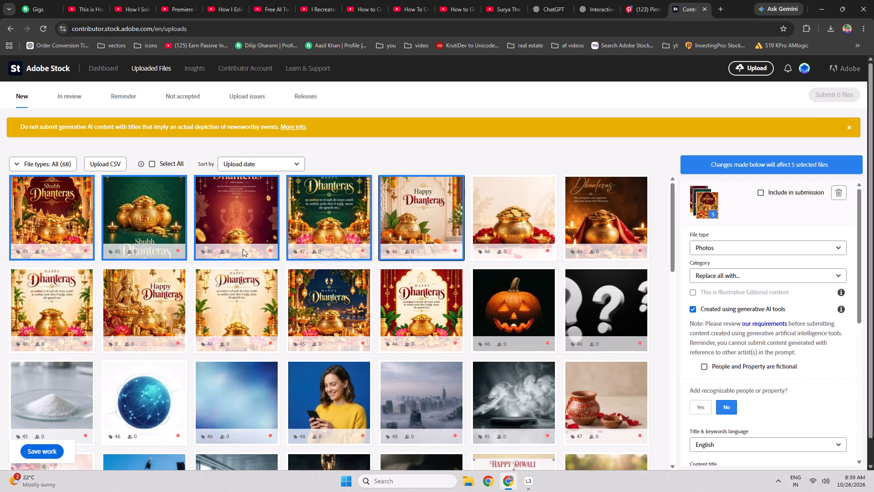
left_click(138, 216, "ctrl")
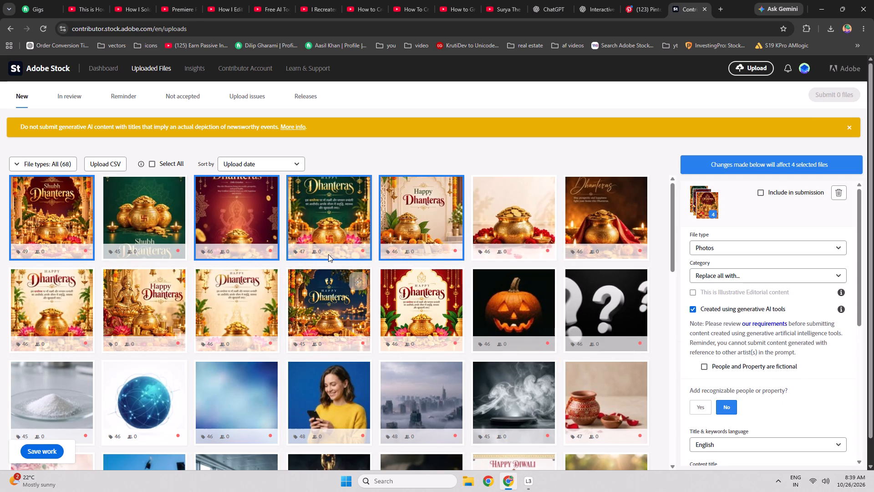
left_click(160, 225, "ctrl")
left_click(323, 218, "ctrl")
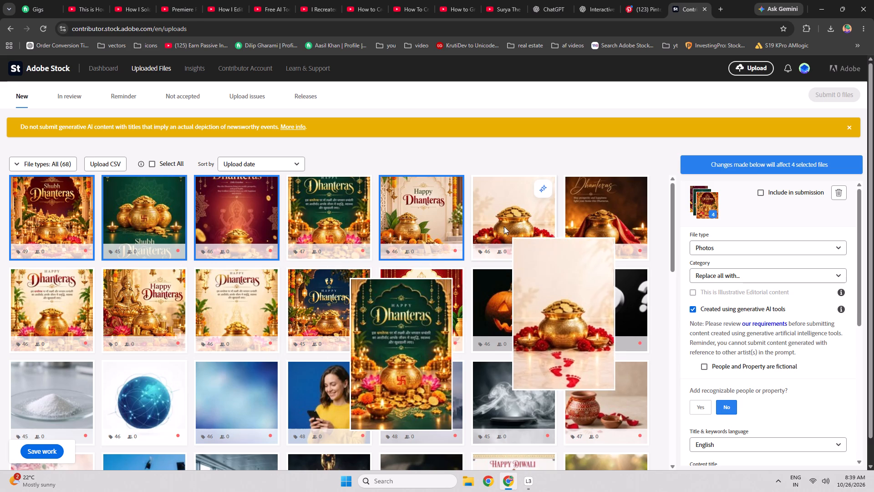
left_click(504, 226, "ctrl")
left_click(605, 225, "ctrl")
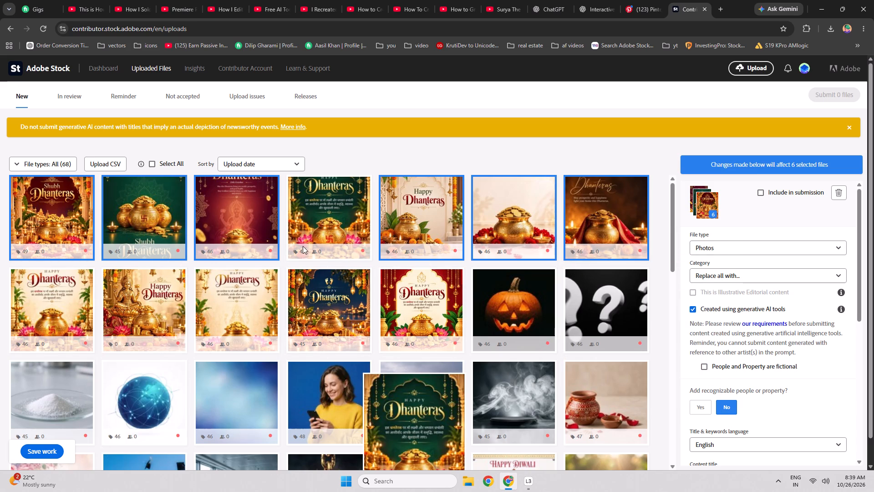
left_click(770, 190)
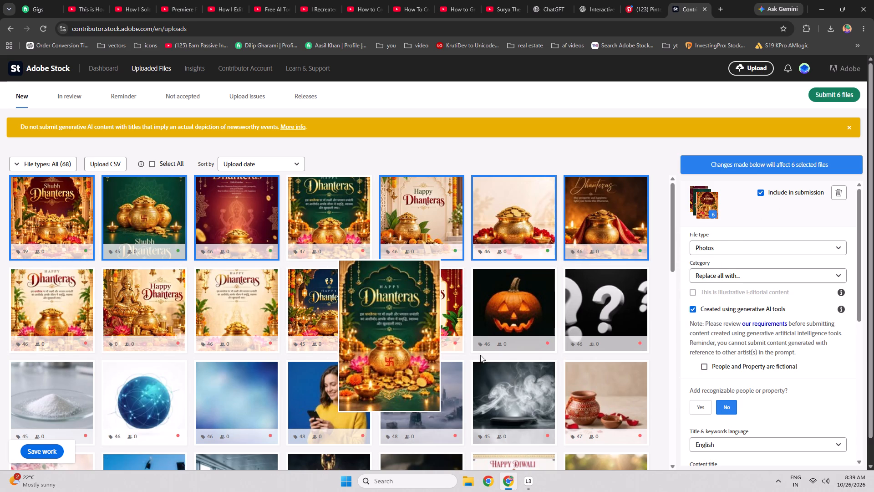
left_click(709, 365)
Include the clay matka pot and Karwa Chauth couple images, marking the Karwa Chauth image's people and property as fictional.
scroll(527, 371, "down", 6)
scroll(526, 352, "up", 2)
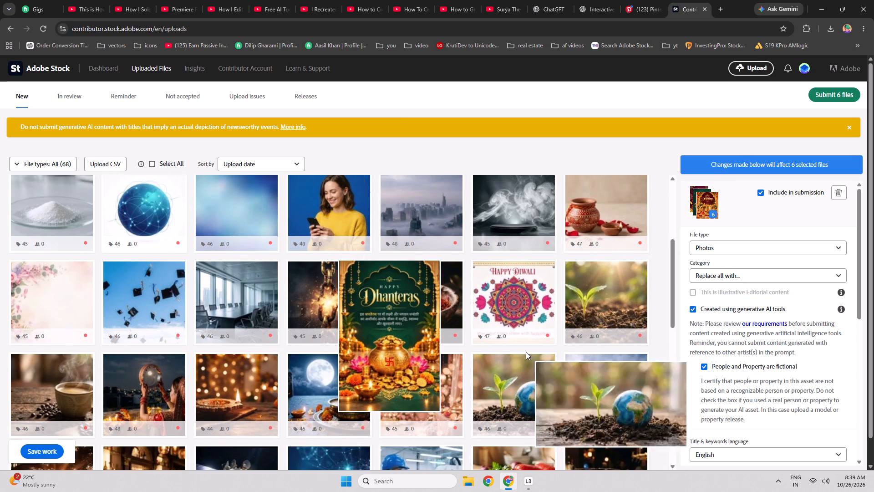
scroll(526, 352, "up", 2)
scroll(526, 352, "down", 5)
scroll(526, 292, "up", 2)
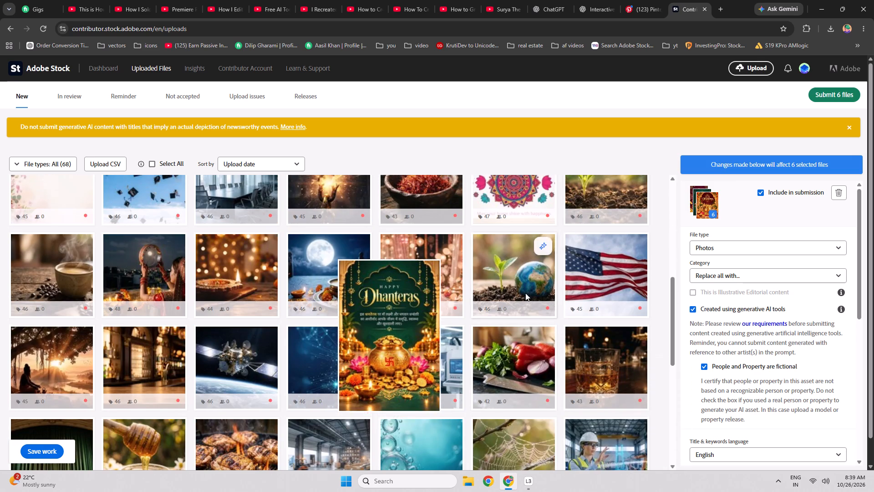
scroll(525, 293, "up", 1)
left_click(579, 225)
left_click(774, 169)
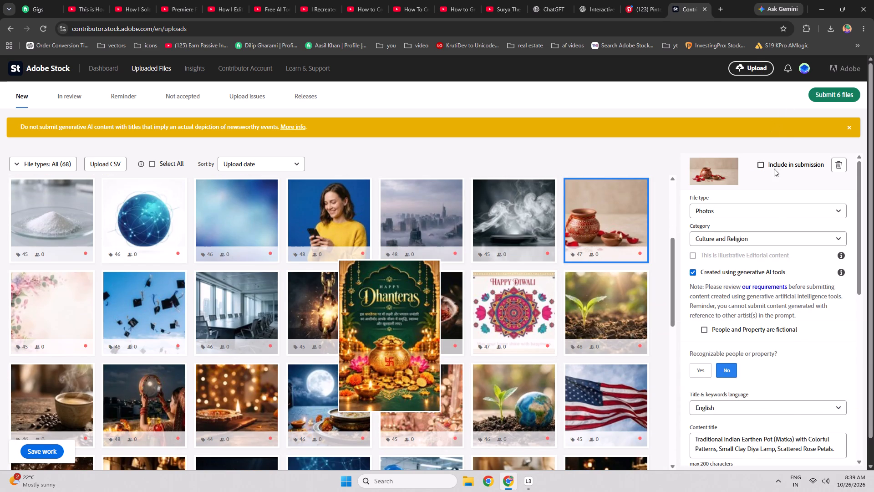
scroll(207, 313, "down", 2)
left_click(120, 317)
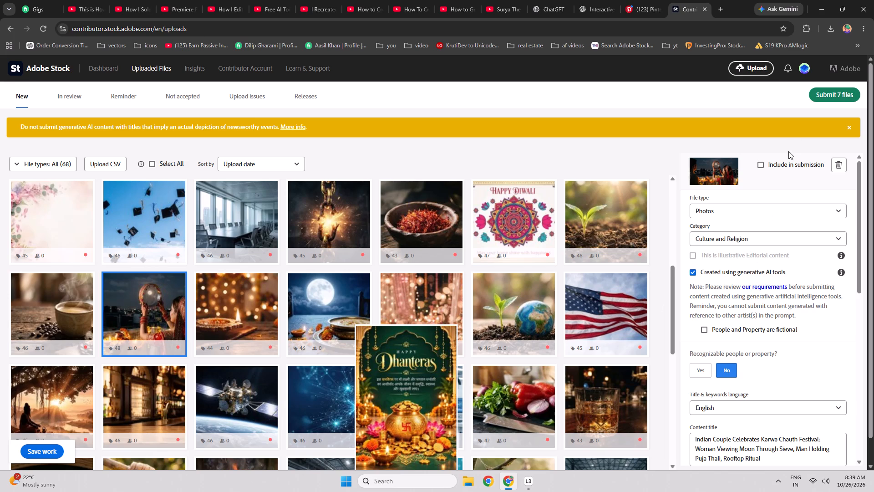
left_click(788, 159)
left_click(712, 324)
Include the clay diya lamp and full-moon kheer images, marking the diya image's people and property as fictional.
scroll(299, 286, "down", 1)
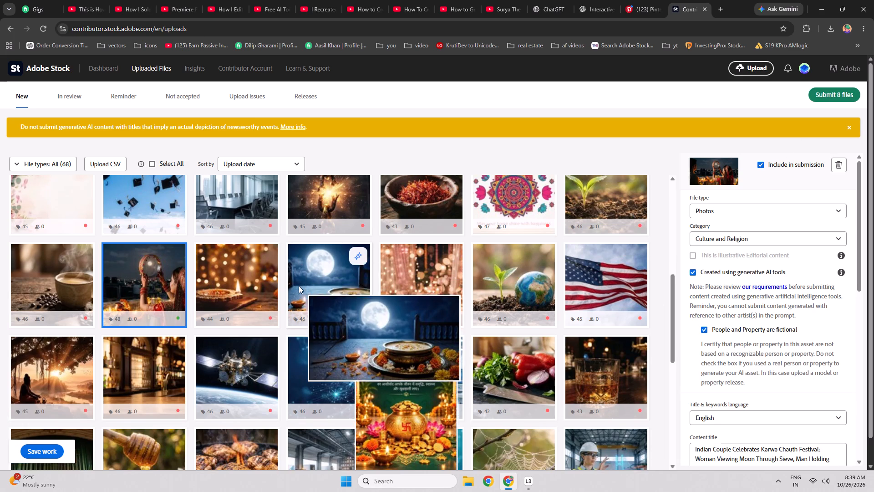
left_click(227, 262)
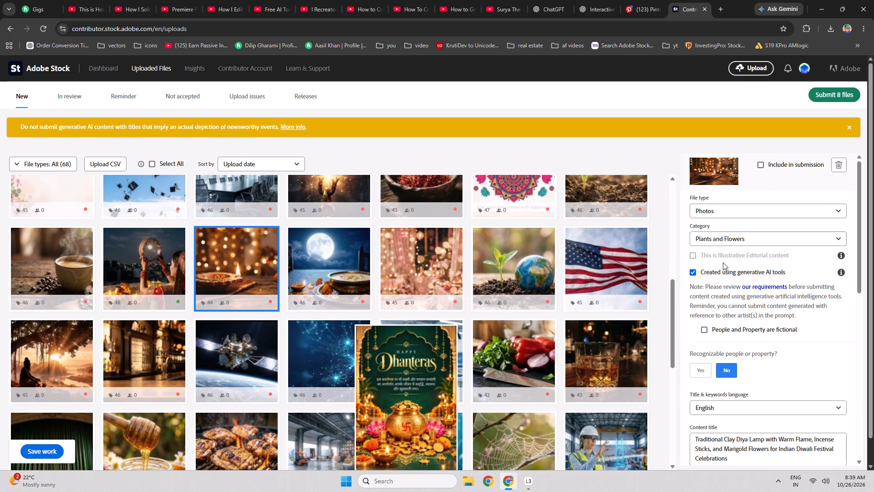
left_click(787, 161)
left_click(720, 330)
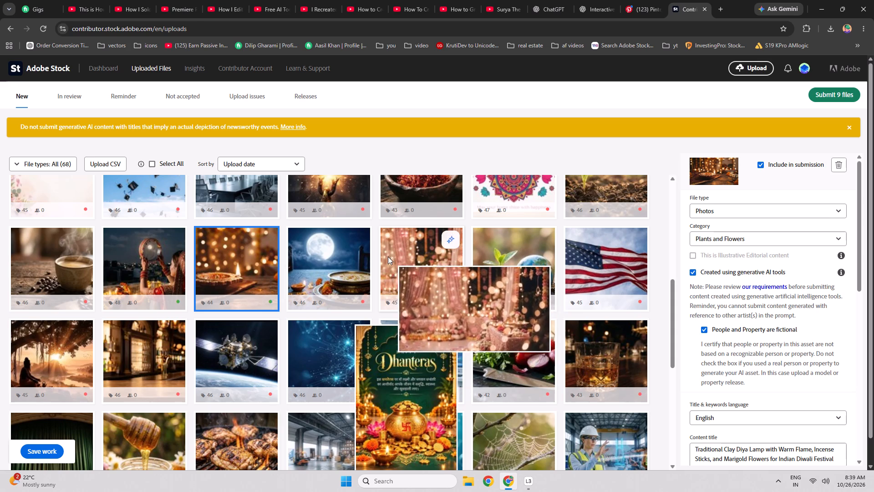
left_click(325, 264)
left_click(778, 159)
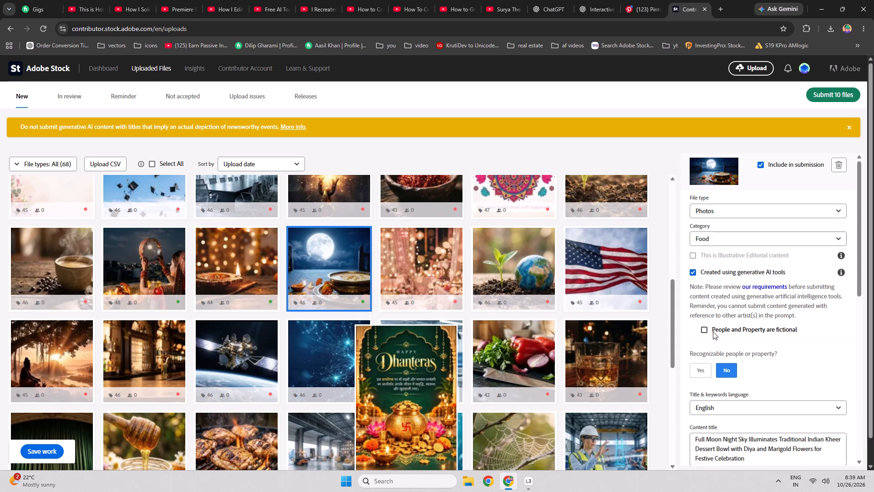
Include the butternut squash soup and puja thali images, marking the thali image's people and property as fictional.
scroll(576, 304, "down", 9)
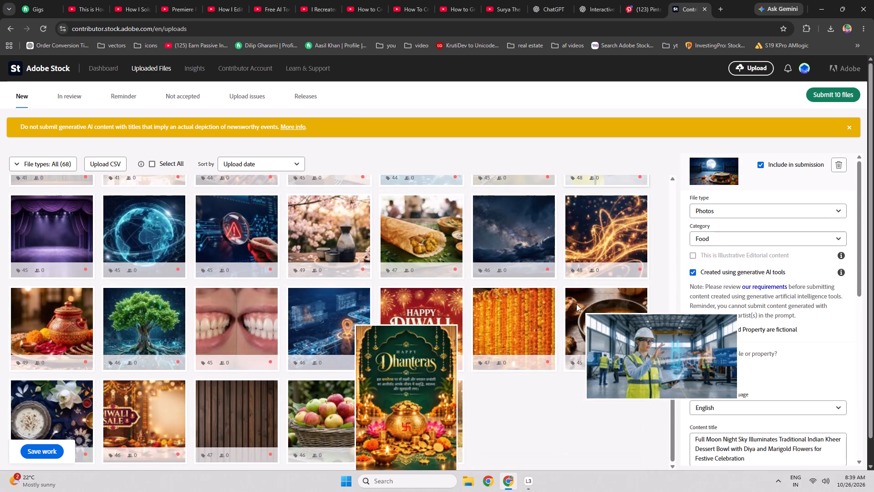
left_click(496, 395)
left_click(413, 318)
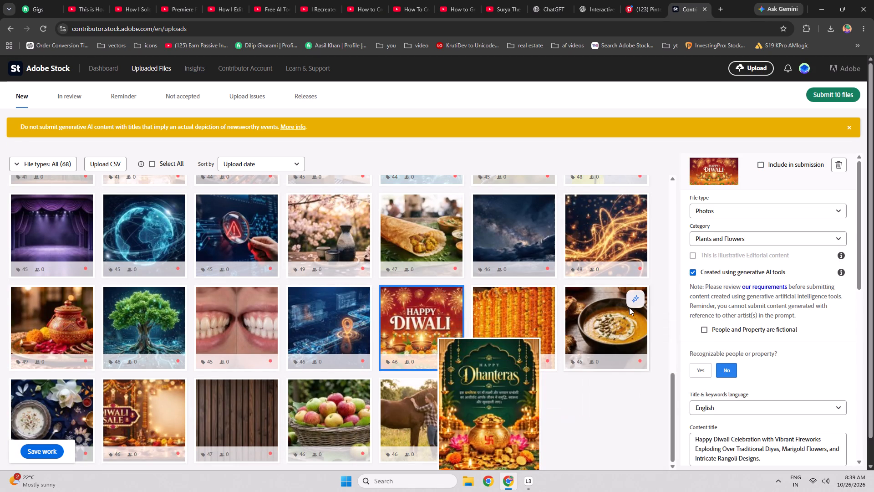
left_click(629, 307)
left_click(759, 166)
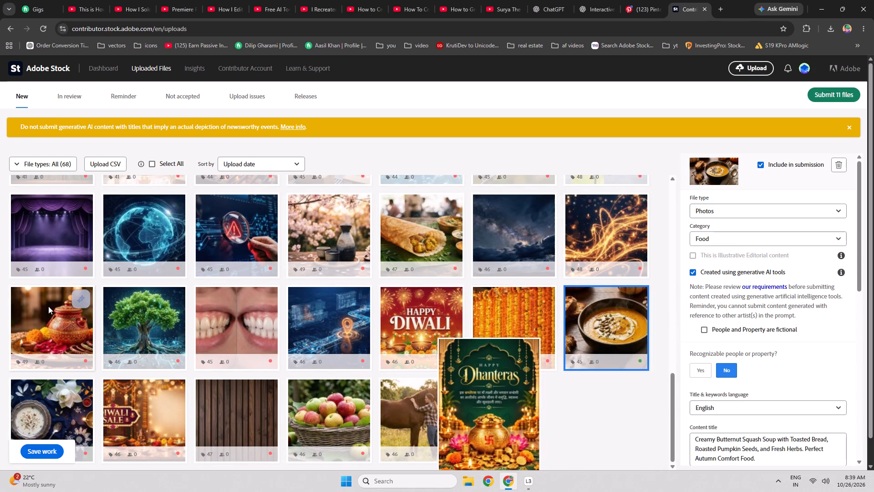
left_click(38, 308)
left_click(782, 164)
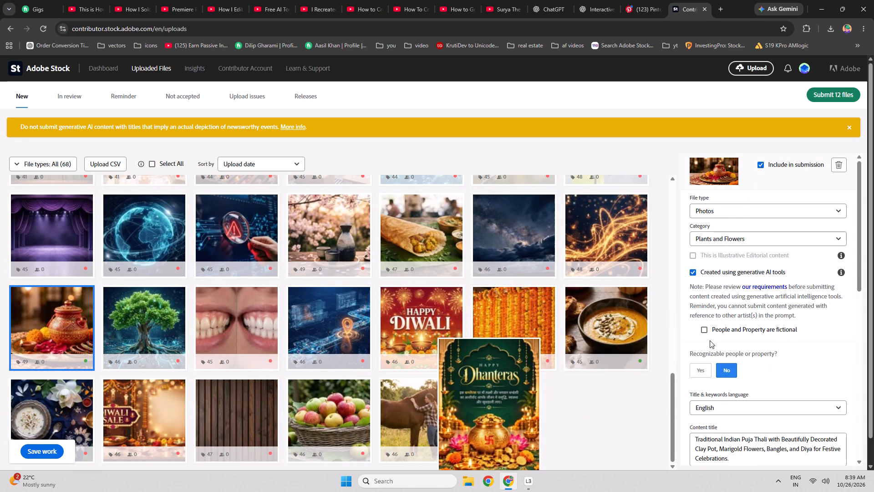
left_click(713, 329)
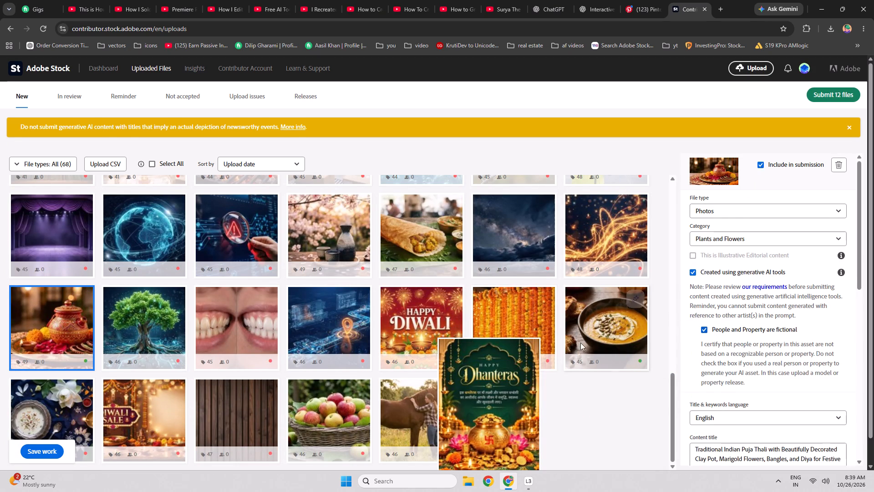
Include the woman-with-horse and Diwali Sale background images, marking people and property as fictional on both.
scroll(572, 343, "down", 5)
left_click(405, 383)
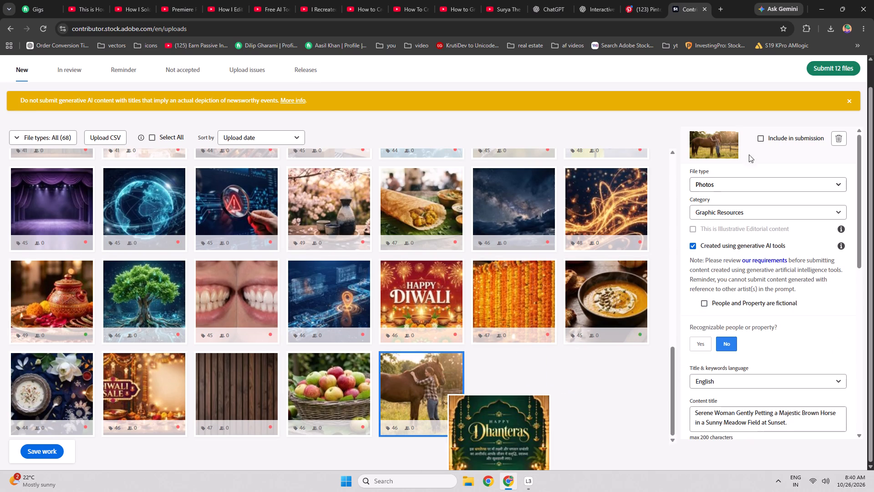
left_click(763, 141)
left_click(721, 307)
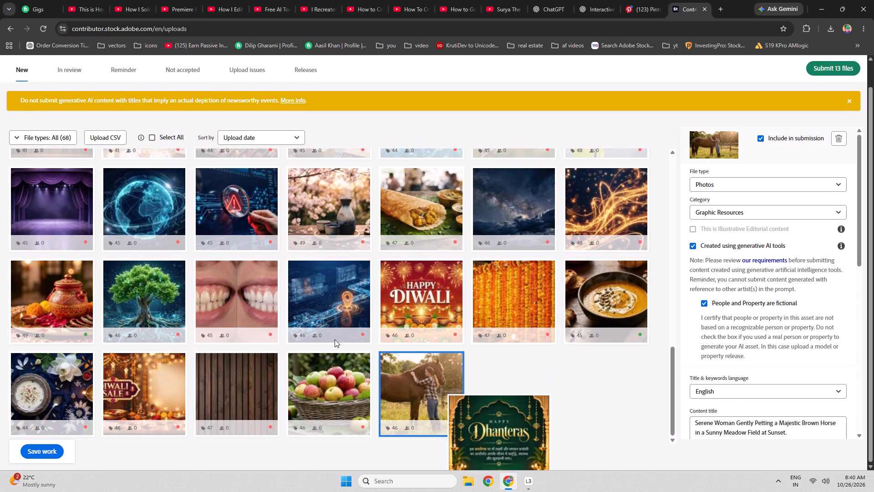
left_click(147, 388)
left_click(772, 134)
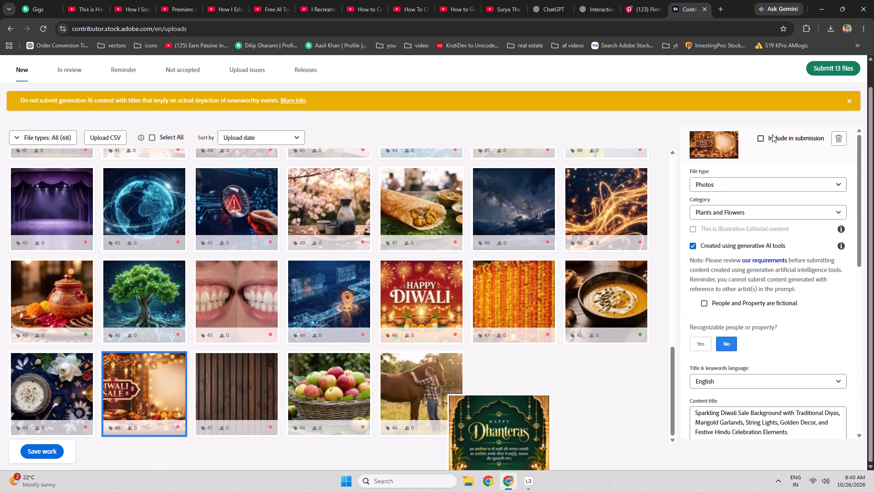
left_click(712, 302)
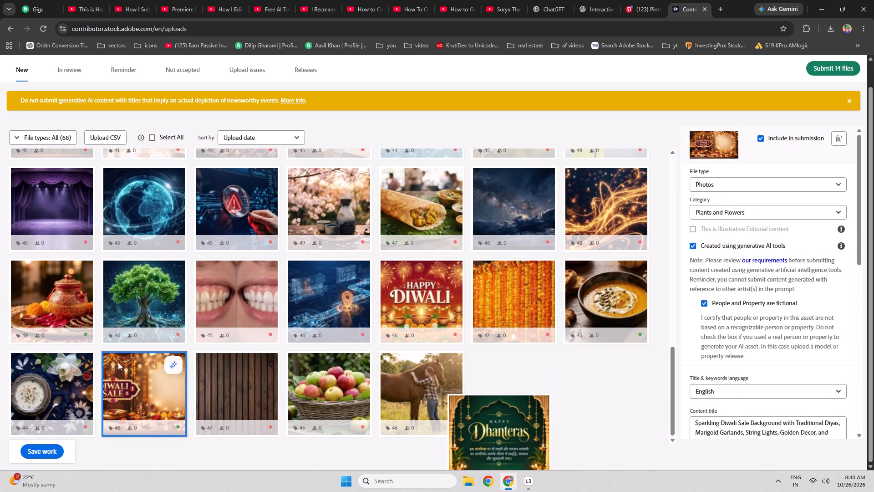
Start submitting the 14 included files and try the human verification by picking the images containing a cat.
left_click(828, 61)
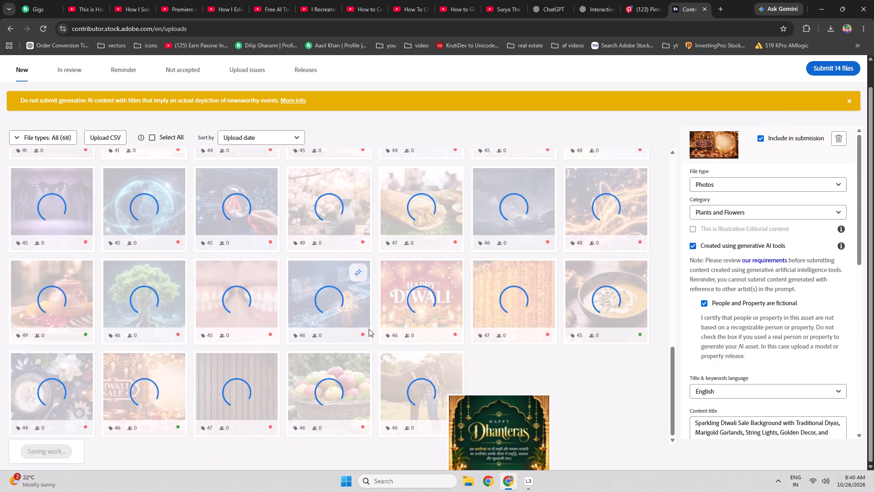
scroll(378, 333, "up", 20)
scroll(378, 333, "up", 2)
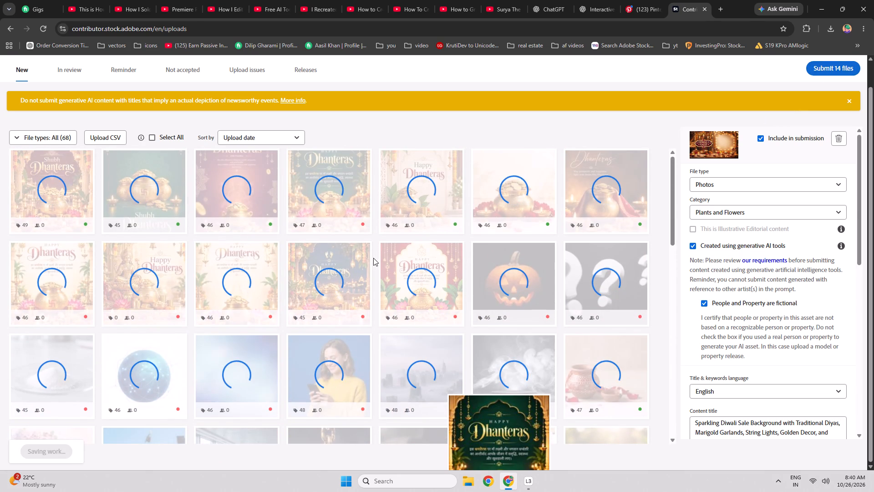
left_click(339, 226)
left_click(341, 150)
left_click(435, 256)
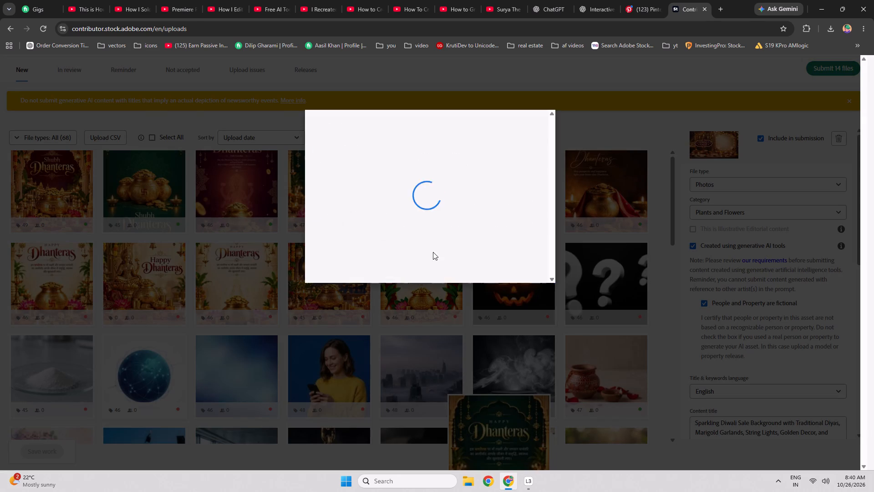
left_click(347, 177)
left_click(431, 179)
left_click(488, 178)
left_click(416, 260)
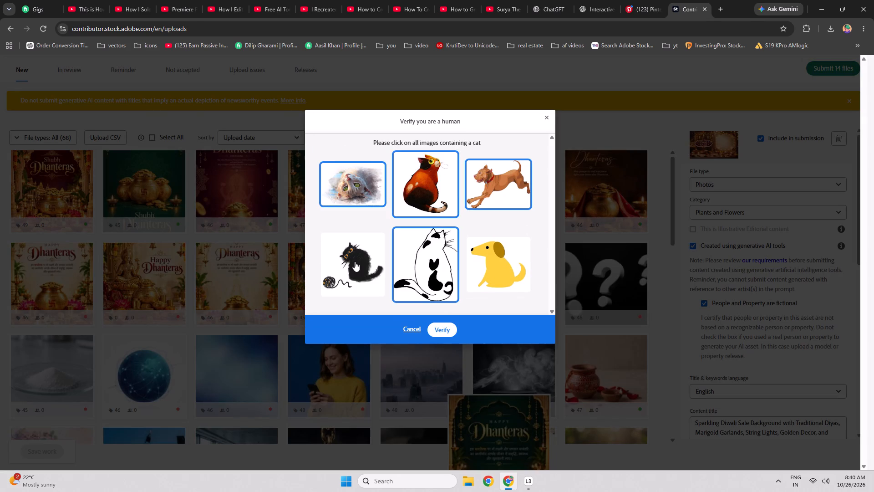
left_click(355, 261)
left_click(448, 330)
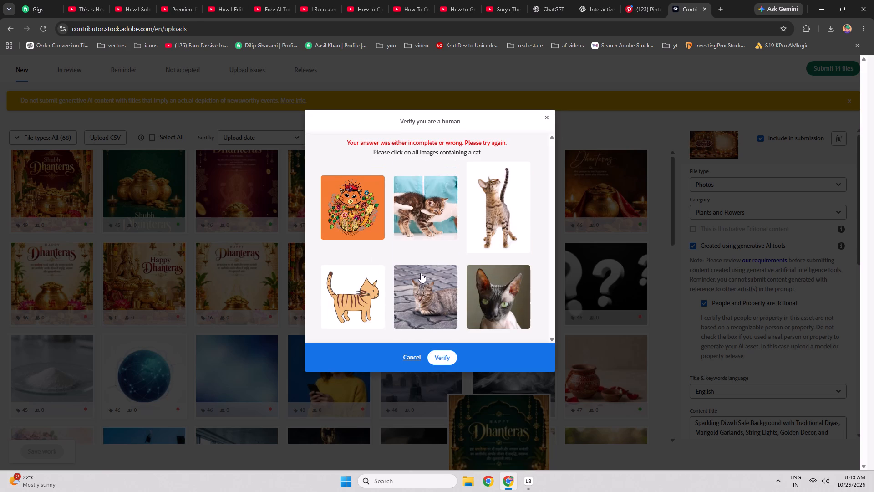
Choose all six cat images in the repeated human verification and submit the 14 files, keeping all of them selected.
left_click(352, 225)
left_click(420, 220)
left_click(481, 206)
left_click(472, 284)
left_click(431, 290)
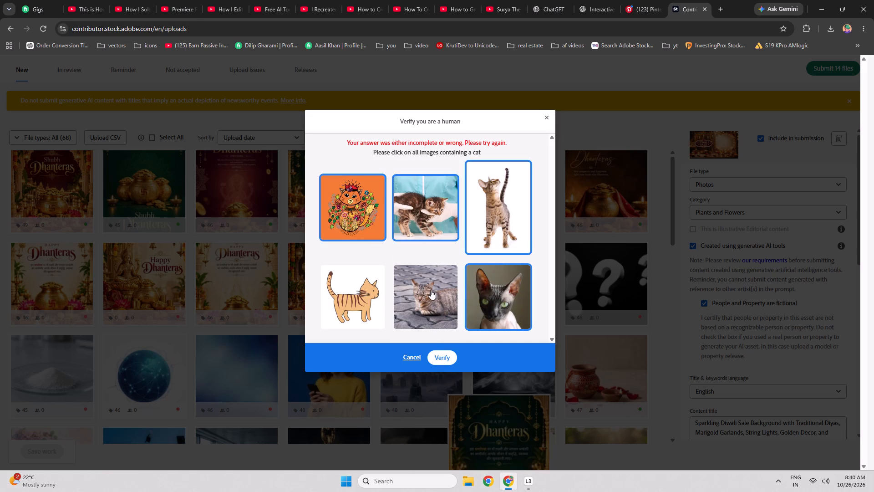
left_click(340, 291)
left_click_drag(435, 348, 437, 353)
left_click(437, 355)
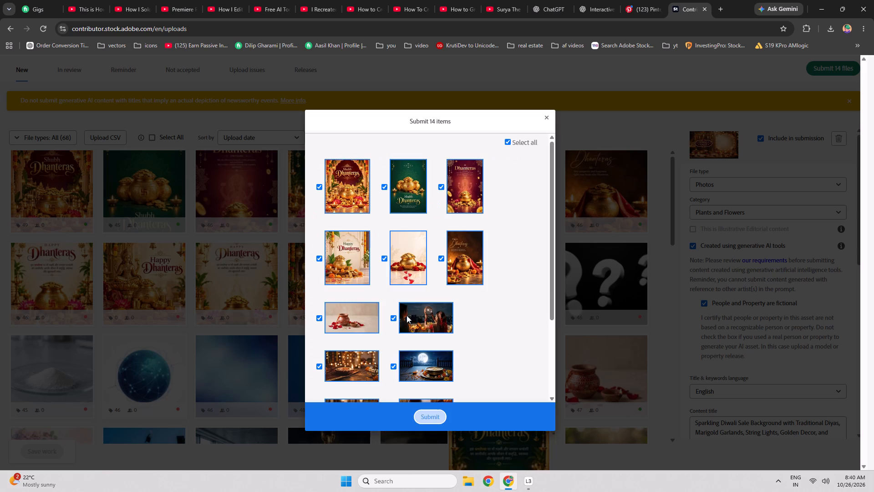
left_click(424, 415)
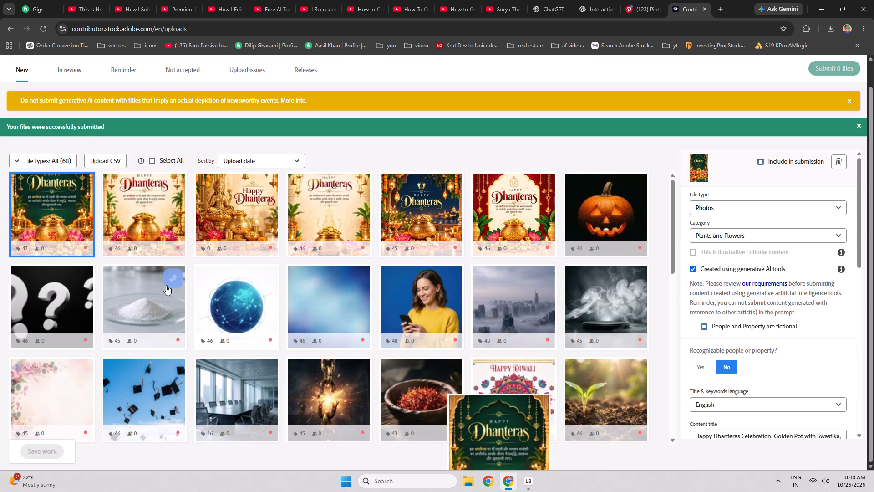
Reload the uploads page and exclude all the listed files from the submission.
scroll(187, 283, "up", 5)
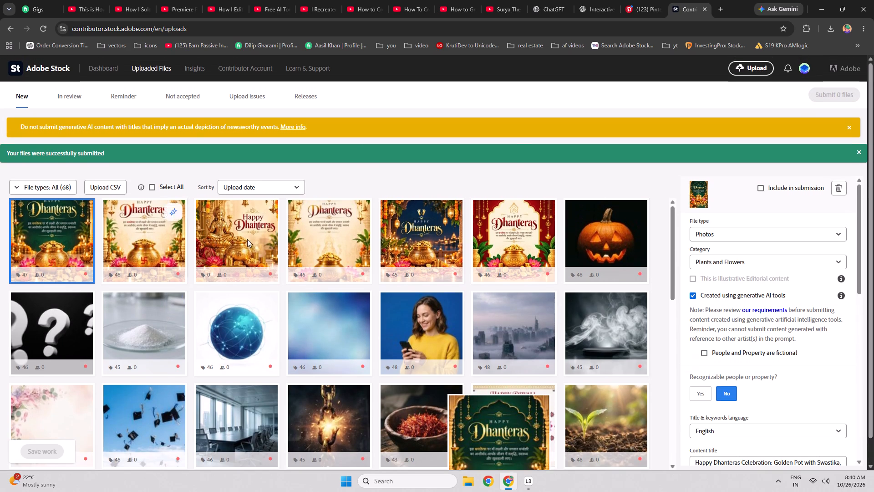
right_click(364, 146)
left_click(381, 177)
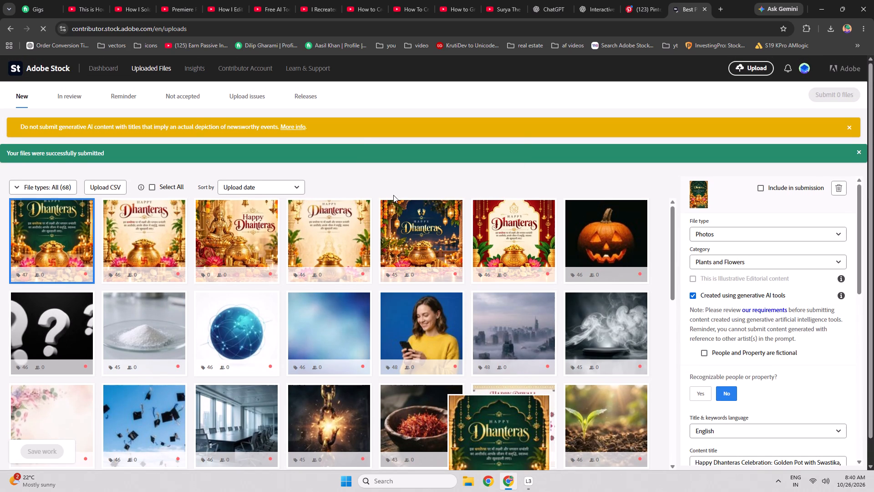
scroll(148, 260, "up", 3)
left_click(157, 165)
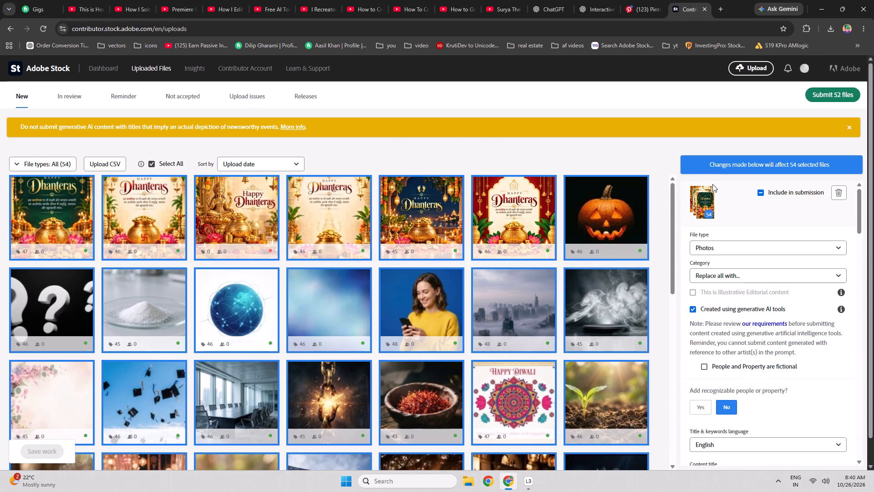
left_click(760, 192)
Include the last-row Happy Diwali, marigold garland, dark floral table and wooden plank images in the submission.
scroll(249, 338, "down", 13)
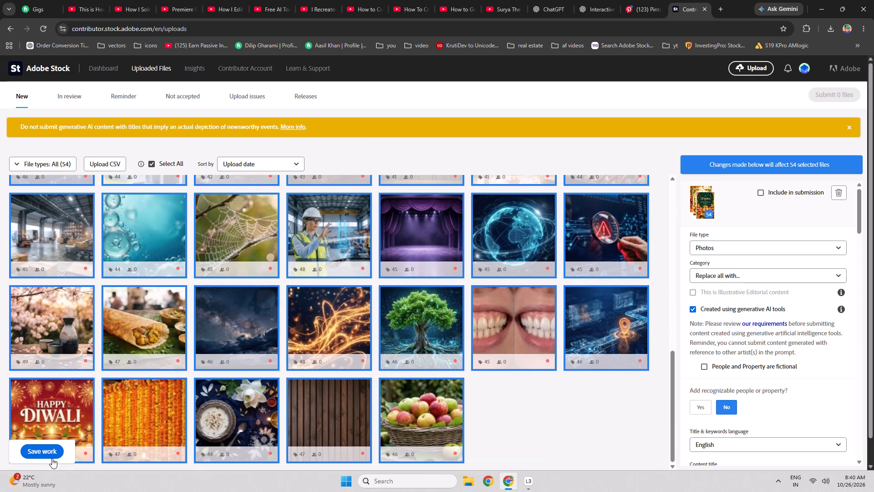
left_click(52, 413)
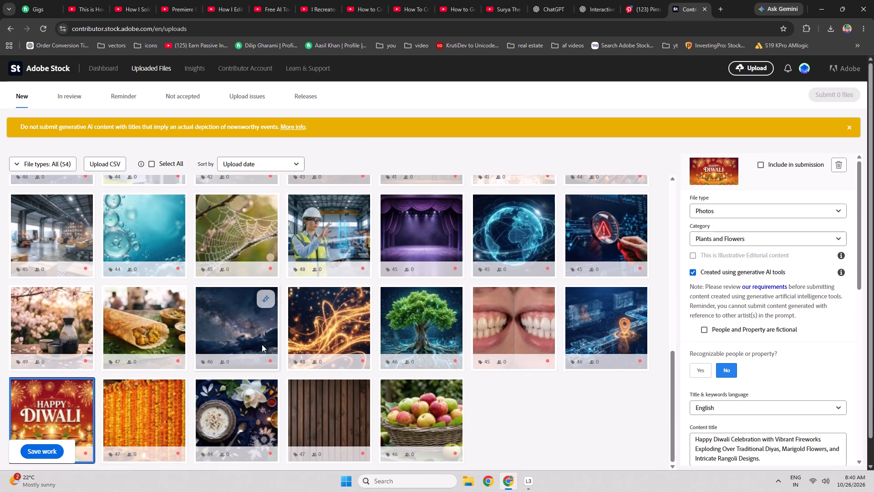
left_click(314, 408, "shift")
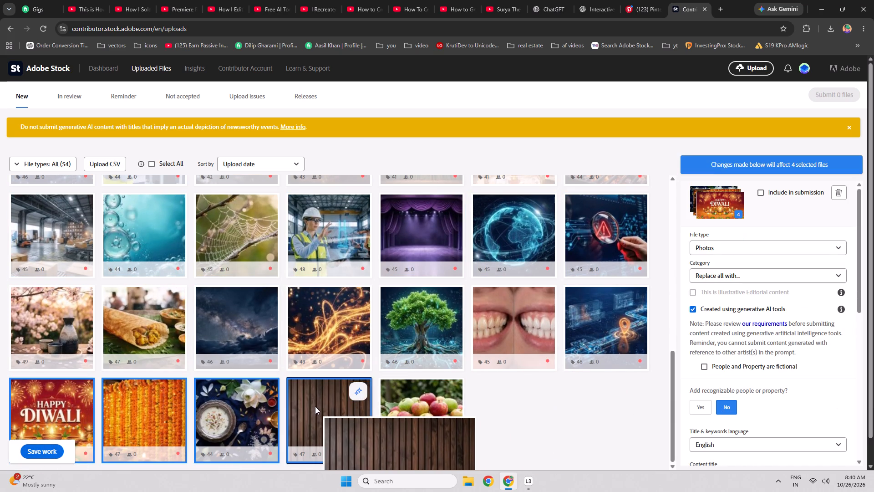
left_click(759, 194)
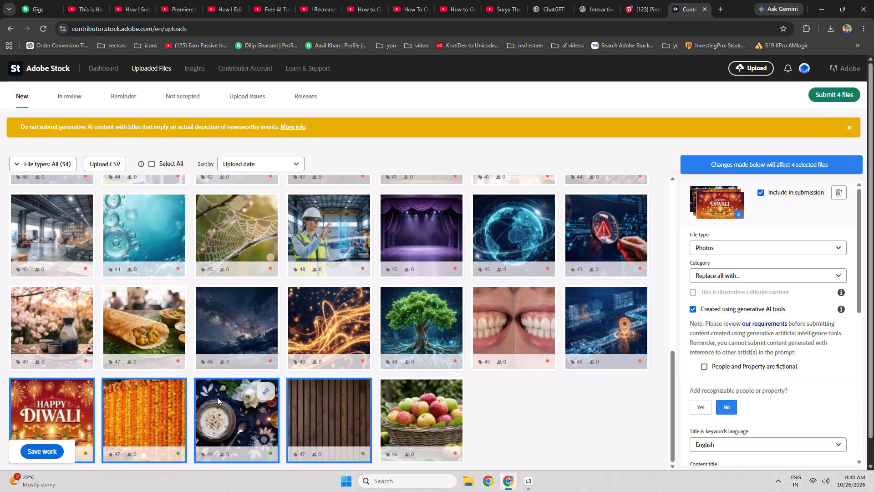
Start submitting the four included files and accept both terms and conditions statements.
left_click(817, 97)
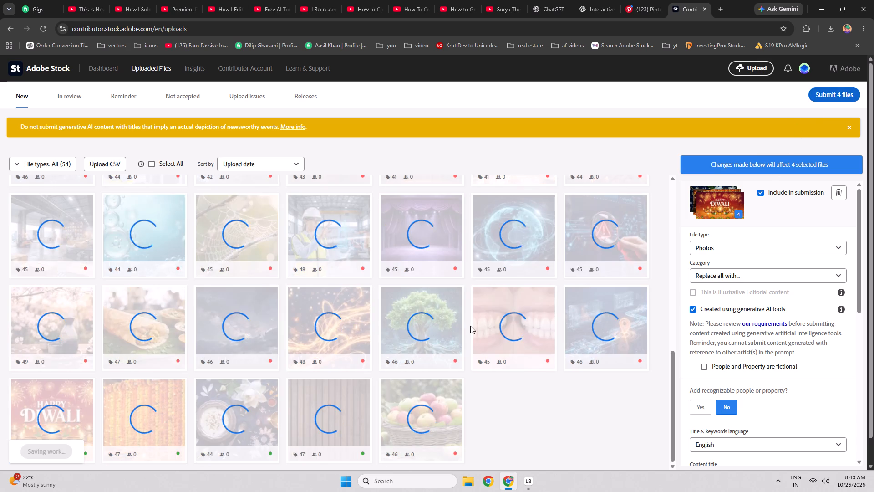
scroll(469, 325, "up", 18)
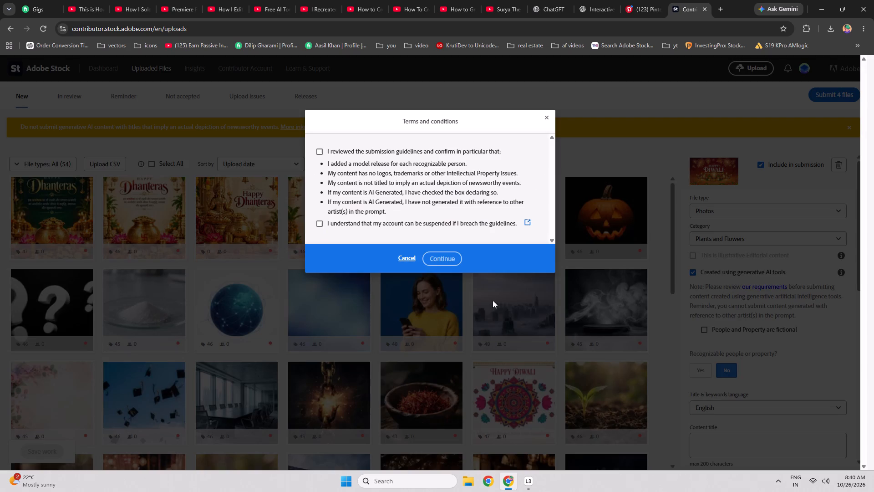
left_click(374, 222)
left_click(377, 148)
left_click(438, 270)
left_click(435, 260)
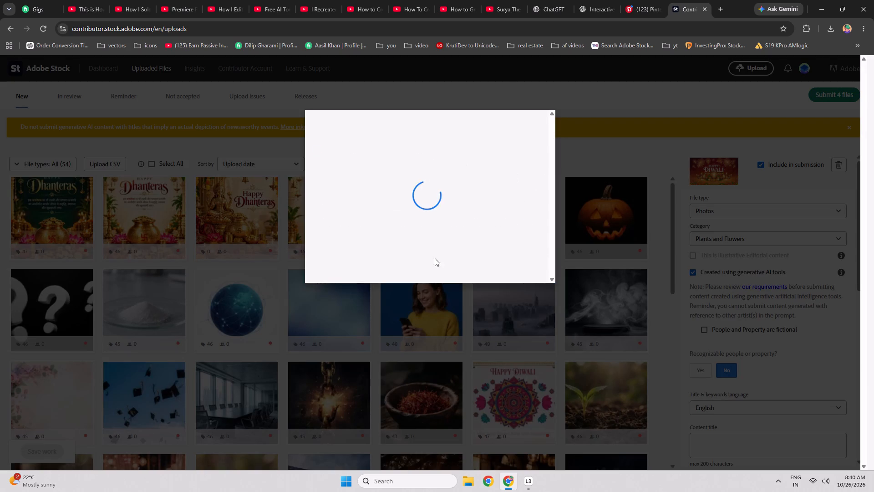
Pick the four cat images in the human verification and submit all four files.
left_click(358, 198)
left_click(360, 247)
left_click(424, 195)
left_click(503, 195)
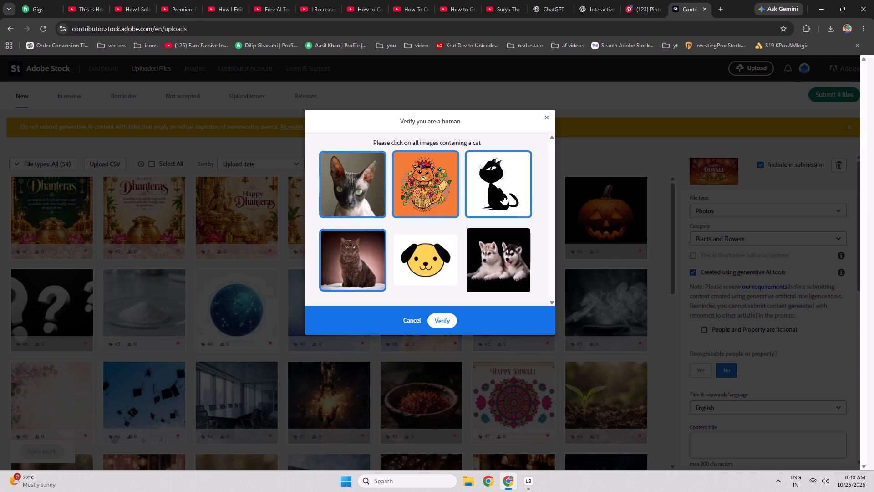
left_click(444, 319)
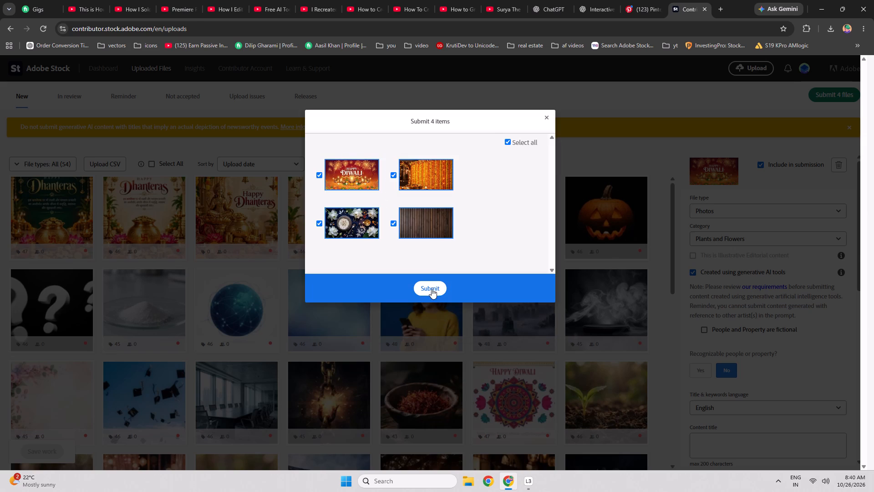
left_click(432, 289)
scroll(371, 293, "up", 12)
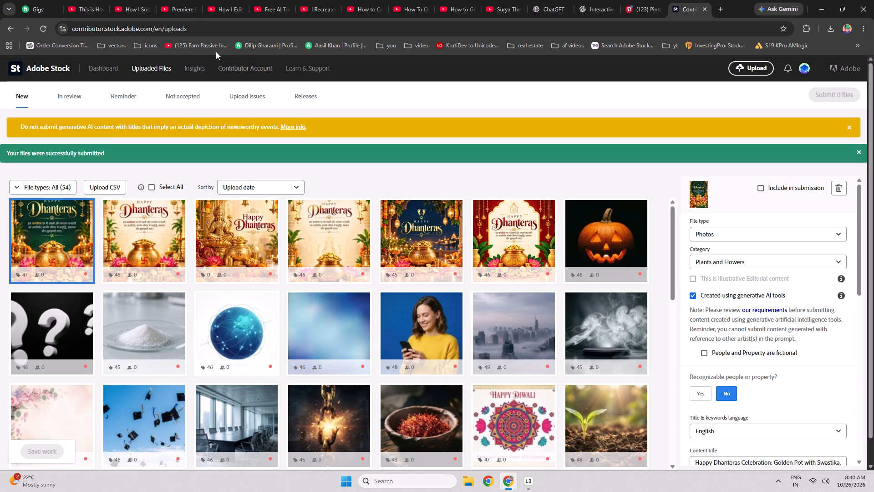
Open the account insights and display the top sellers statistics for 1/1/2026 to 10/1/2026.
left_click(196, 68)
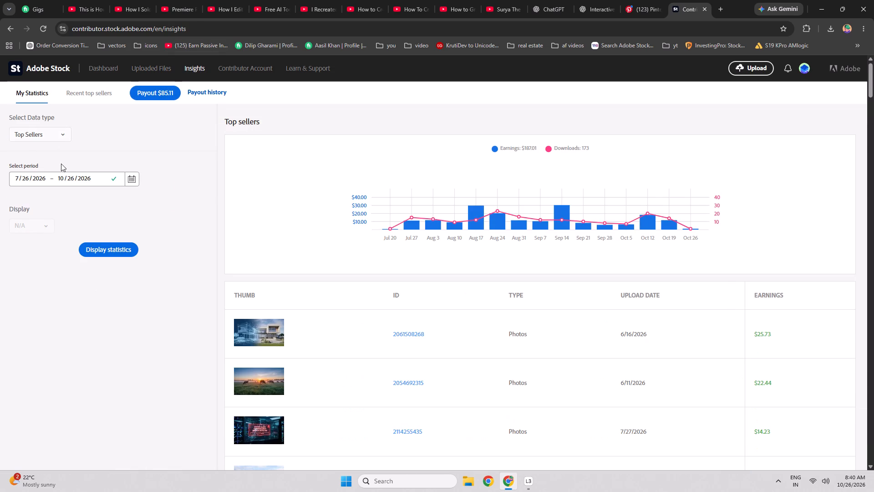
left_click(125, 178)
left_click(64, 180)
left_click(132, 177)
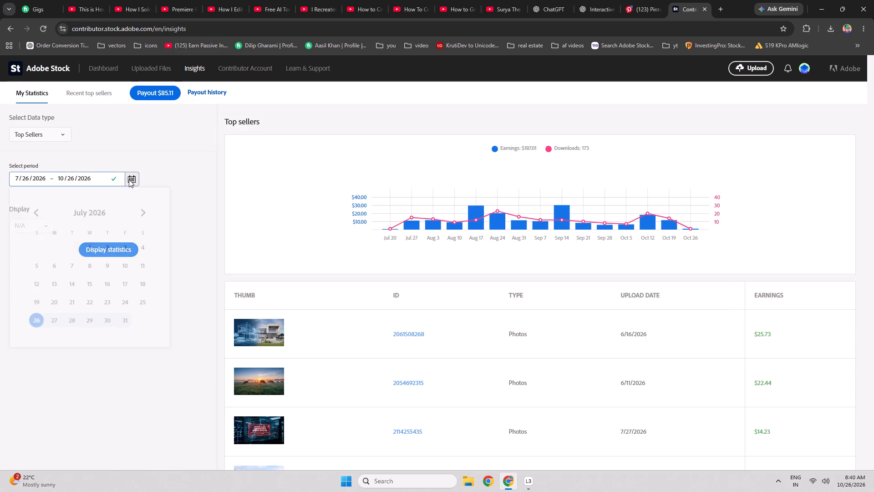
triple_click(33, 217)
left_click(33, 217)
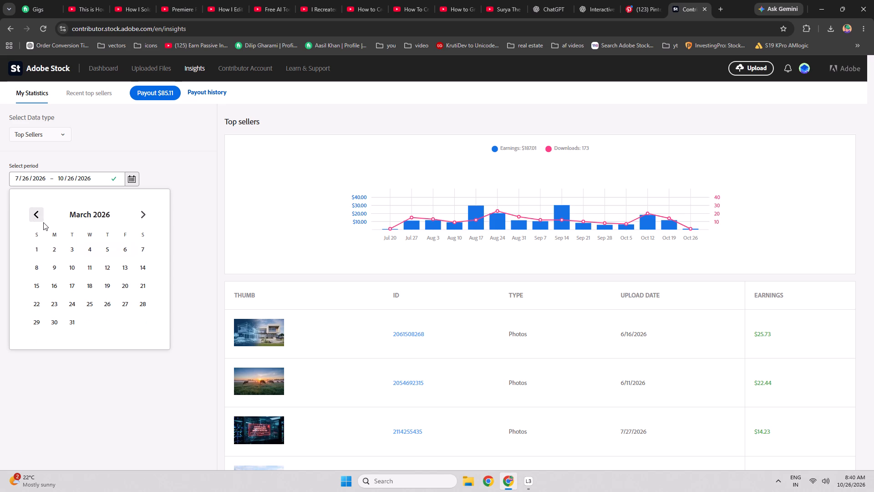
triple_click(37, 216)
left_click(147, 215)
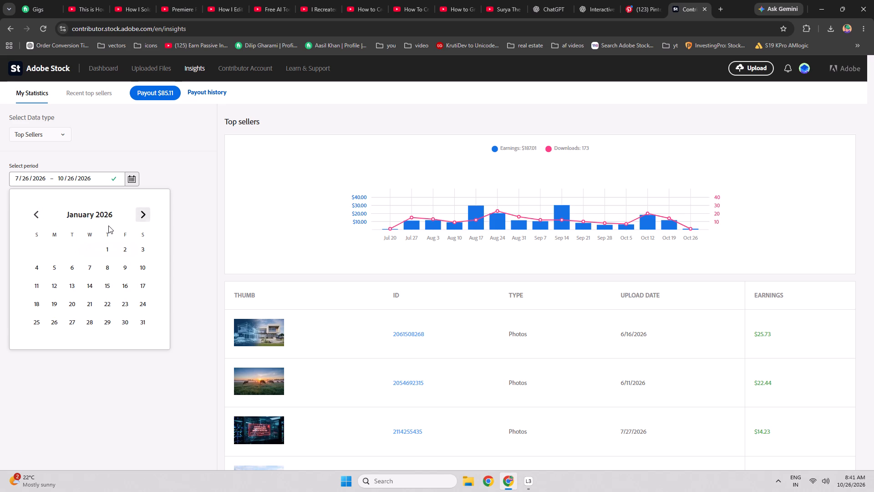
left_click(110, 245)
triple_click(146, 215)
triple_click(146, 215)
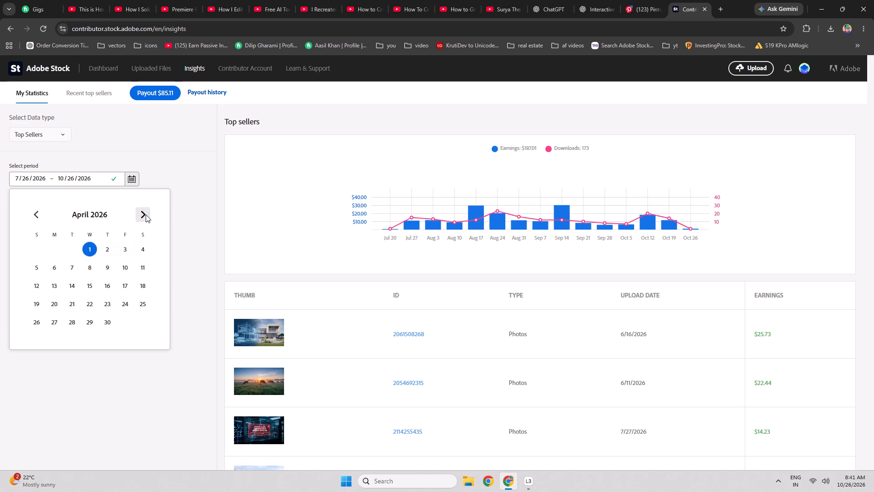
left_click(146, 215)
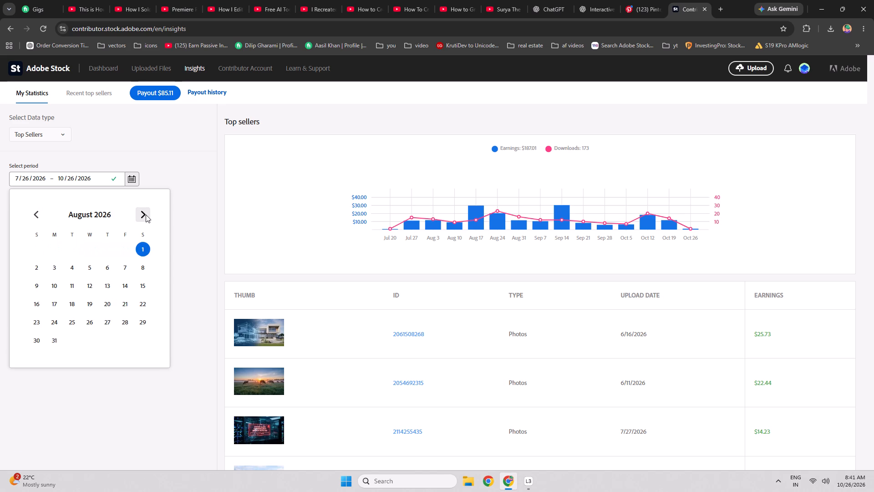
triple_click(146, 215)
left_click(119, 246)
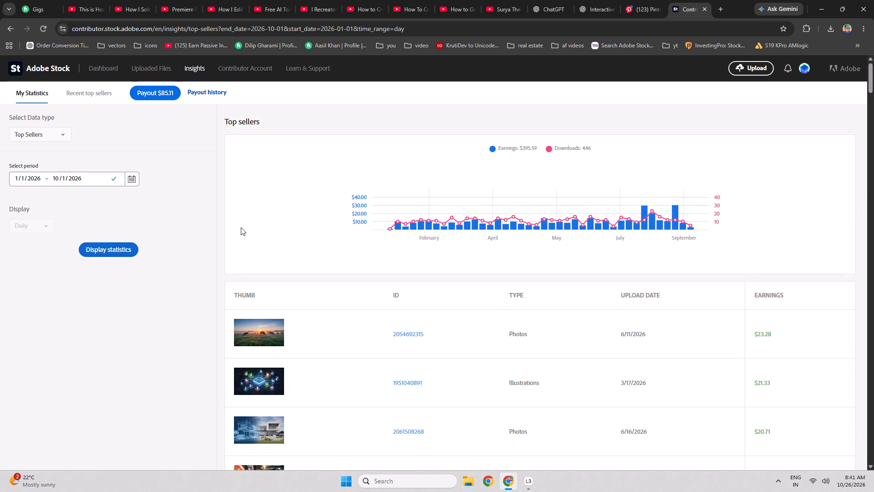
Examine the list of top-selling files and their earnings for the chosen period.
scroll(326, 239, "down", 8)
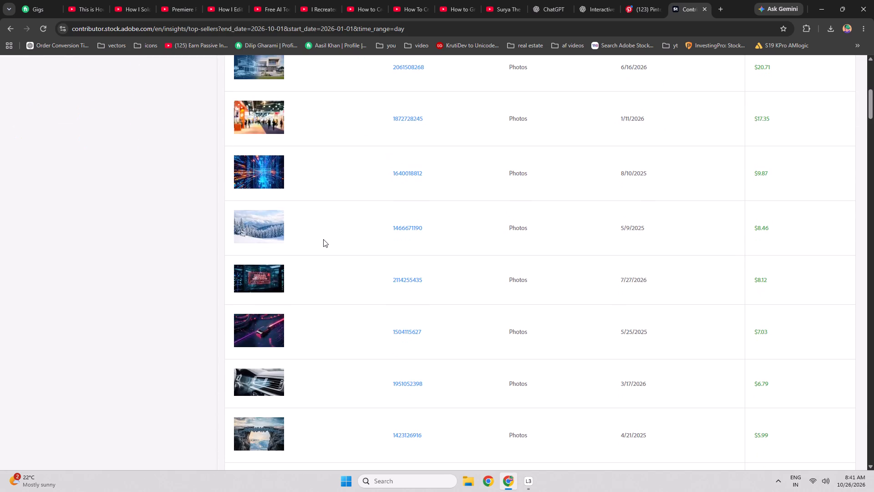
scroll(323, 239, "down", 5)
middle_click(345, 326)
middle_click(333, 204)
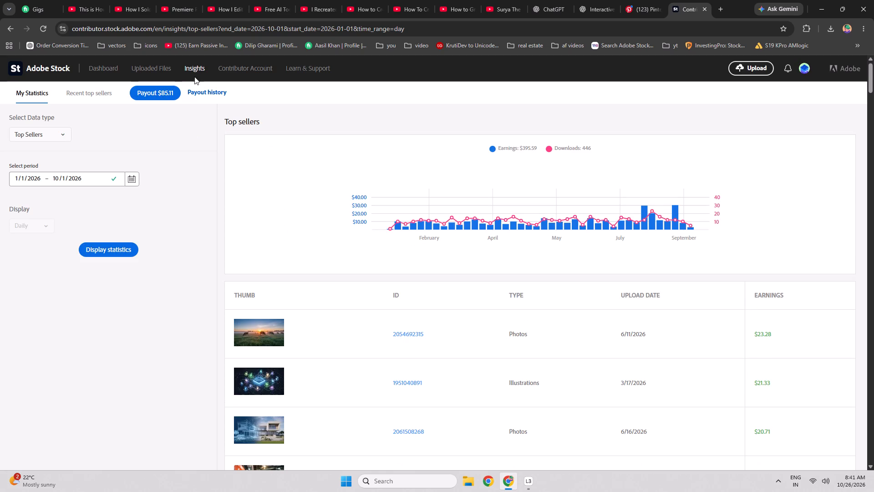
Browse the recent top sellers in the Photos category and look over their portfolios.
left_click(95, 99)
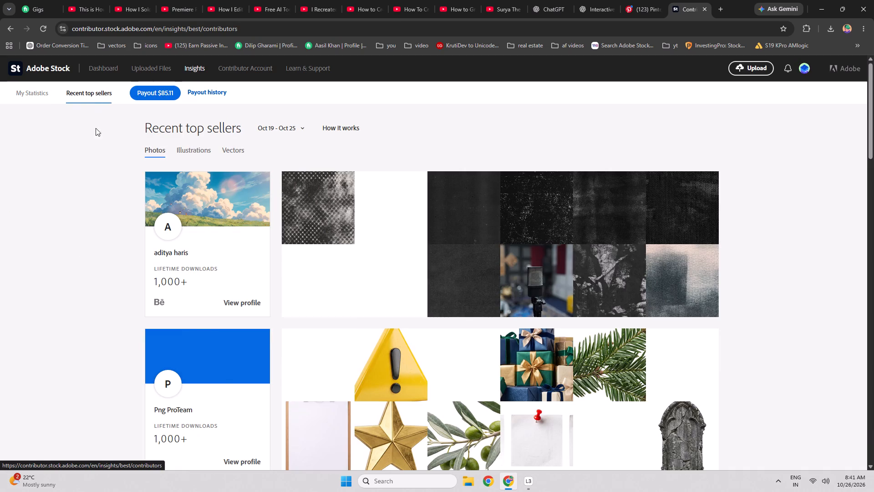
scroll(108, 266, "down", 15)
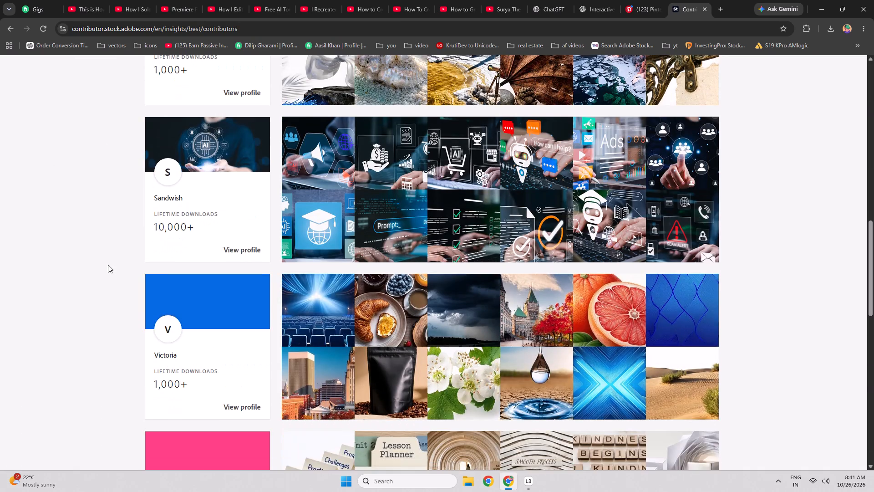
scroll(108, 265, "down", 16)
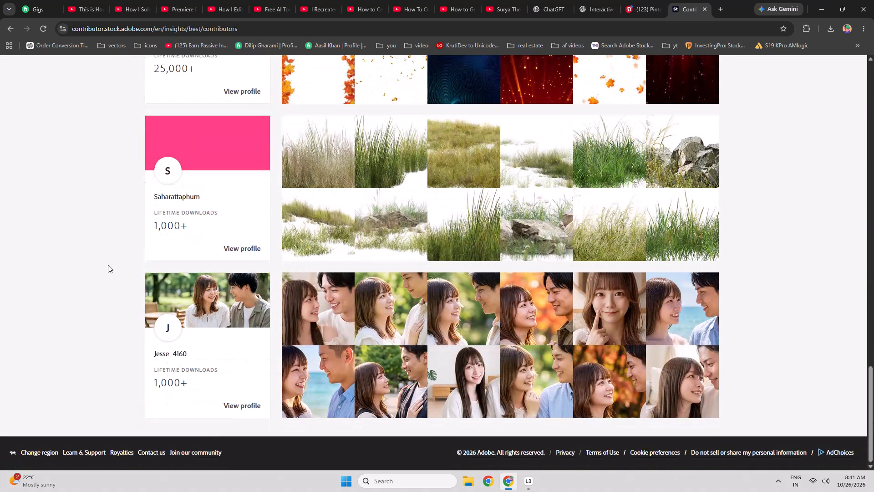
middle_click(108, 347)
middle_click(113, 203)
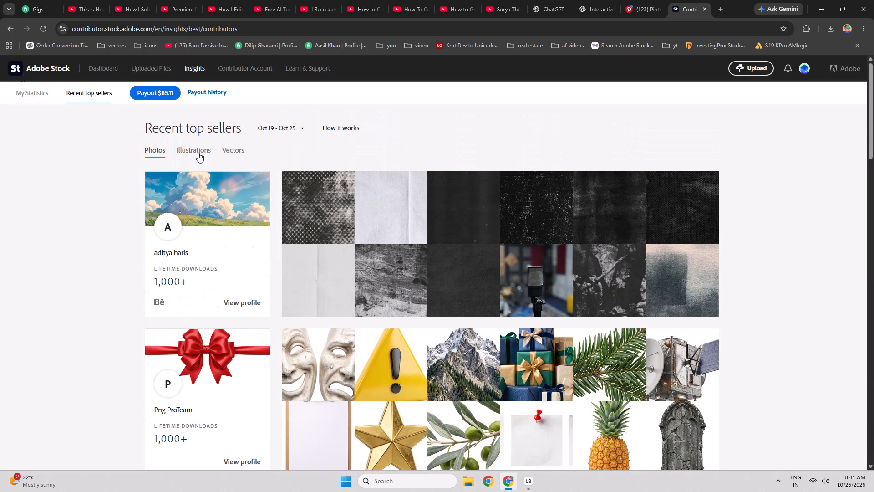
Browse the recent top sellers for Illustrations and open the Ikahna and PNG Lab profiles in new tabs.
left_click(192, 149)
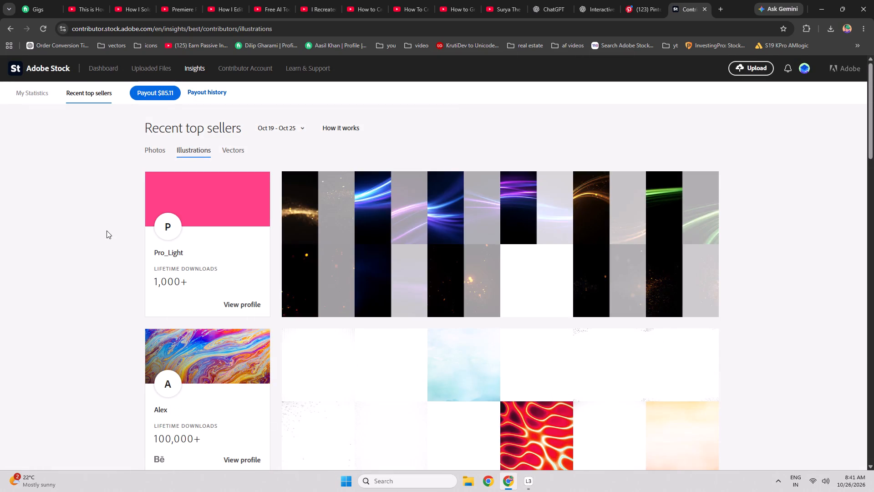
scroll(107, 231, "down", 15)
scroll(107, 231, "down", 12)
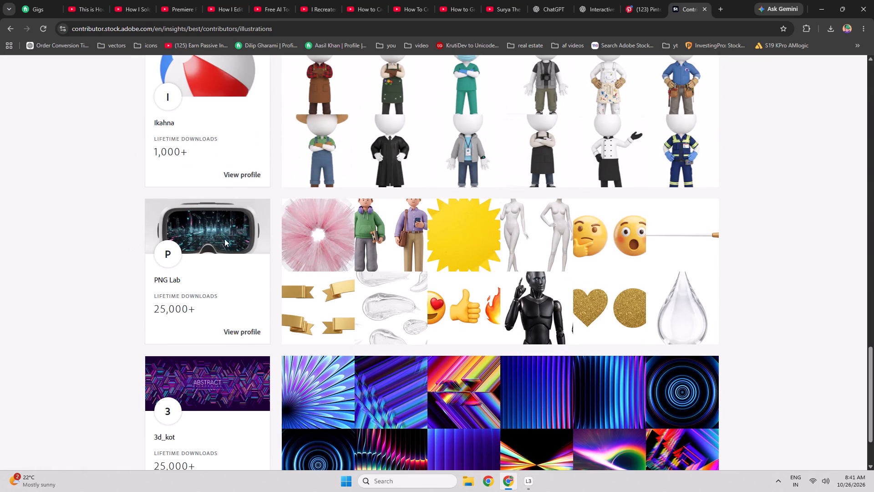
middle_click(235, 173)
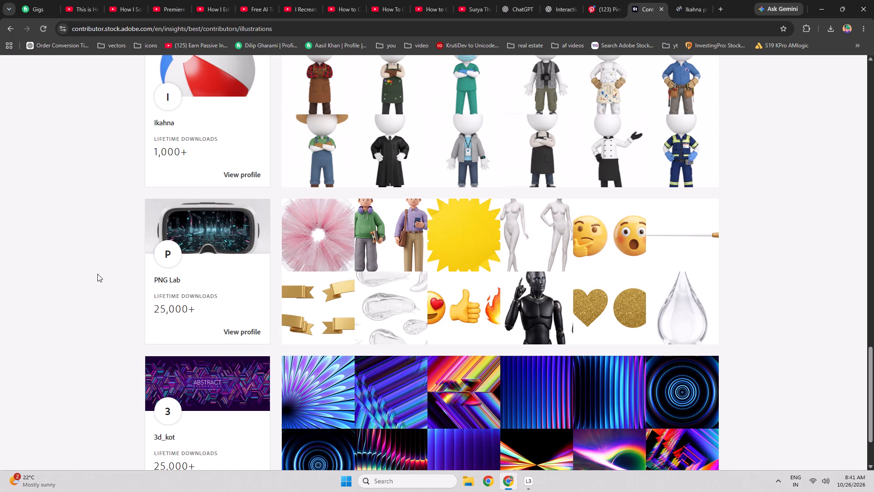
scroll(97, 274, "down", 4)
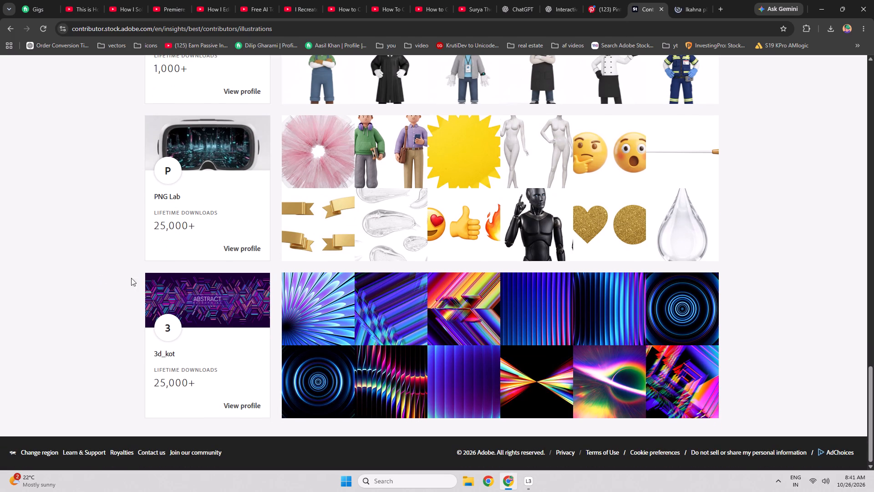
middle_click(235, 250)
middle_click(76, 338)
middle_click(142, 145)
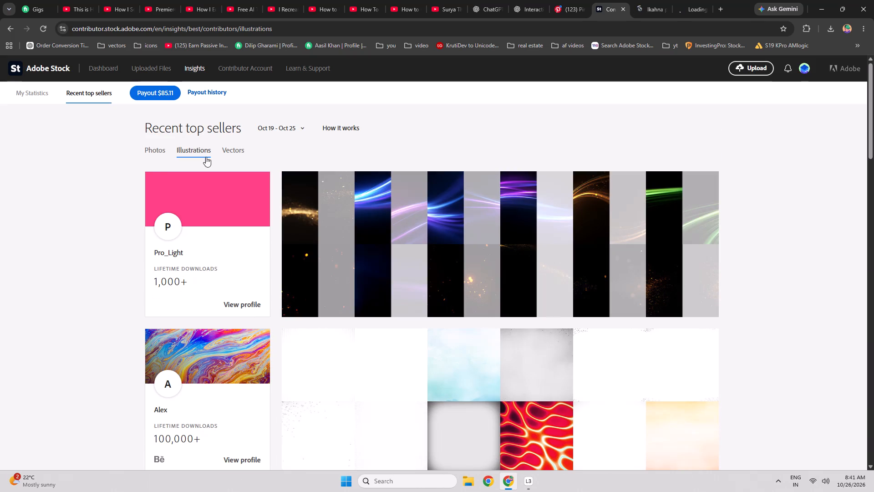
Browse the recent top sellers for Vectors, and close the contributor insights tab.
left_click(230, 153)
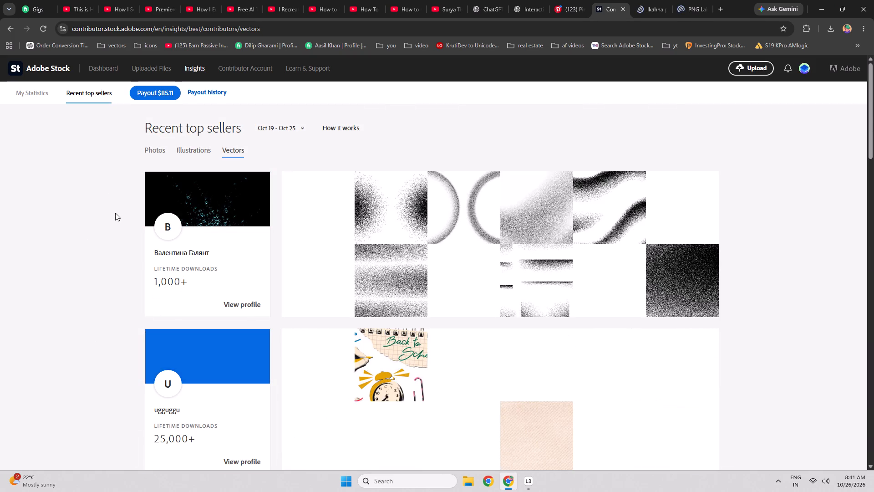
scroll(115, 213, "down", 10)
scroll(115, 213, "down", 12)
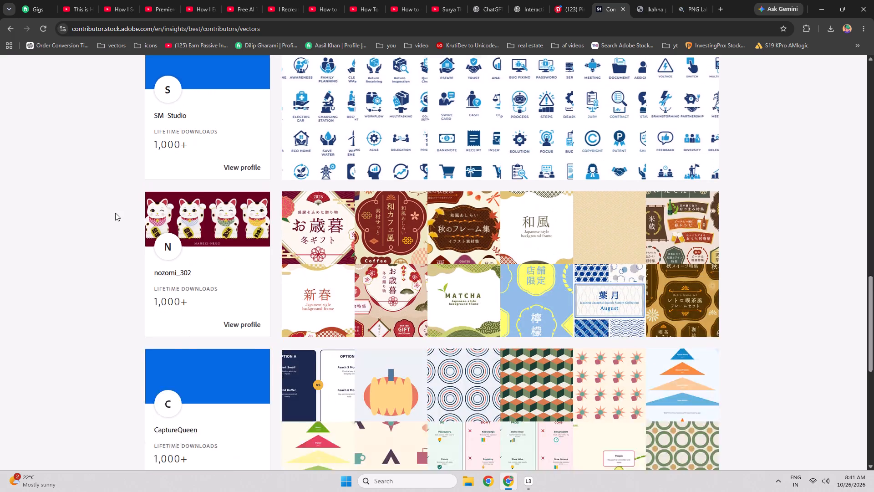
scroll(115, 213, "down", 13)
middle_click(620, 0)
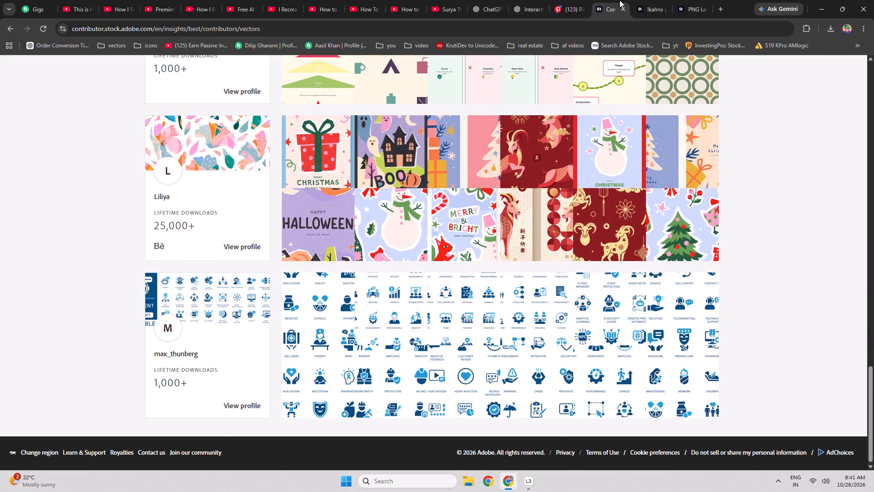
middle_click_drag(416, 178, 417, 190)
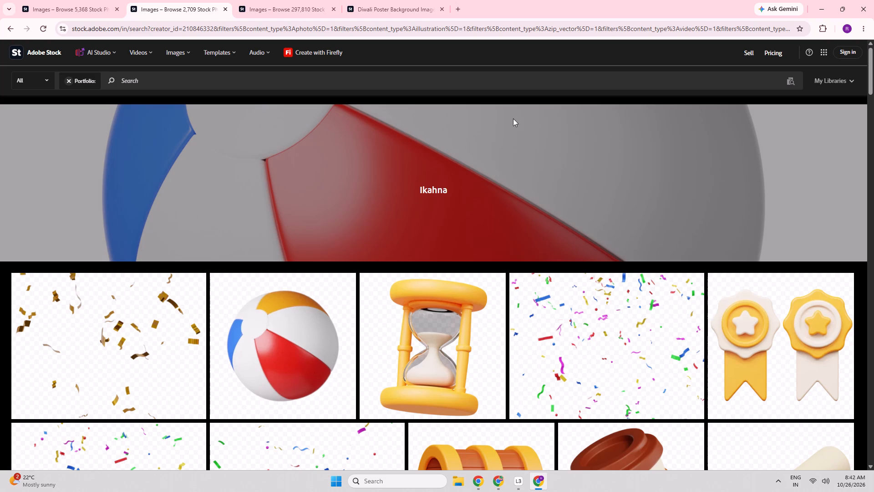
Look through Ikahna's portfolio in the Rahul profile, and close its tab and the browser window.
scroll(465, 357, "down", 7)
scroll(411, 299, "down", 2)
scroll(411, 299, "up", 1)
scroll(411, 299, "down", 13)
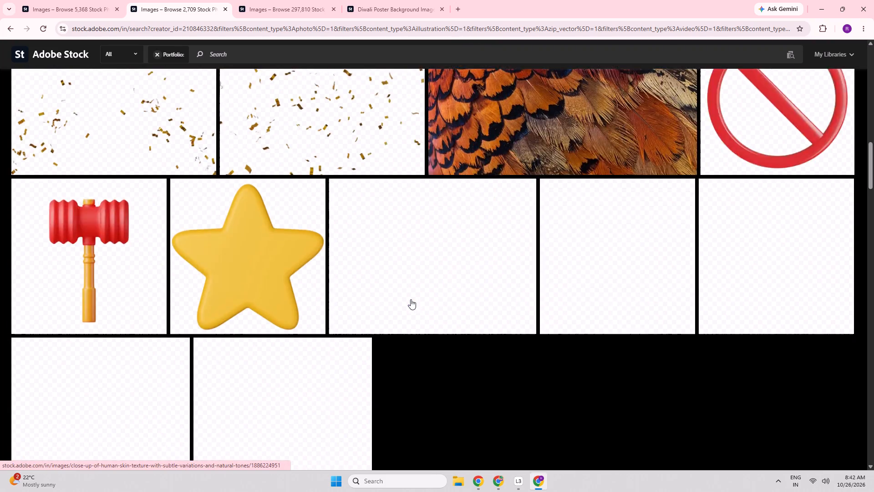
scroll(411, 299, "down", 13)
middle_click(195, 0)
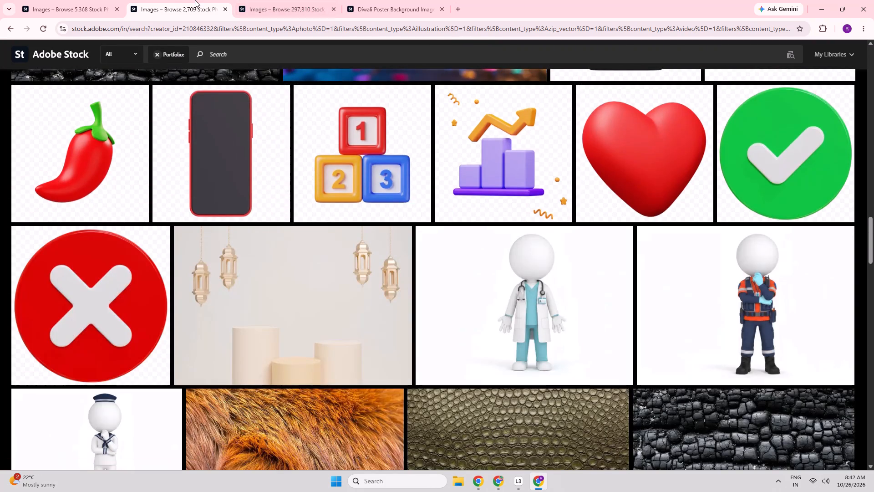
left_click(873, 0)
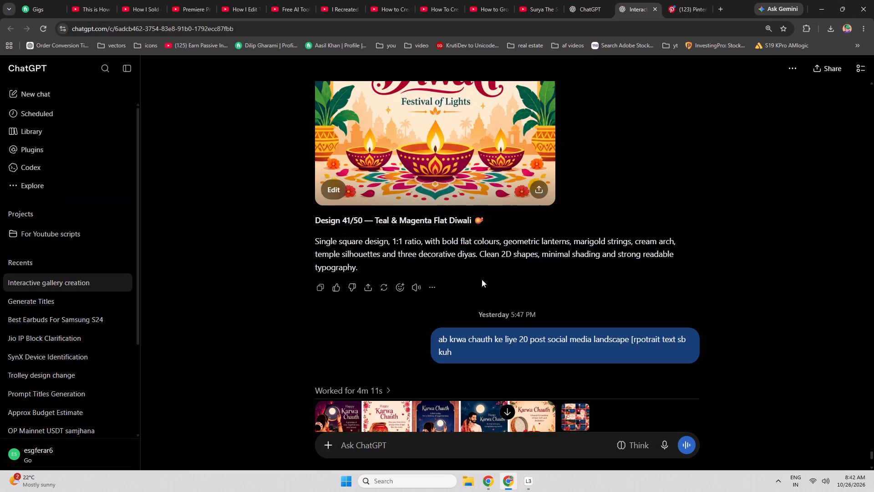
Go to the YouTube tab with the movie Surya The Soldier, pause it and move playback to 1:12:43.
left_click(669, 0)
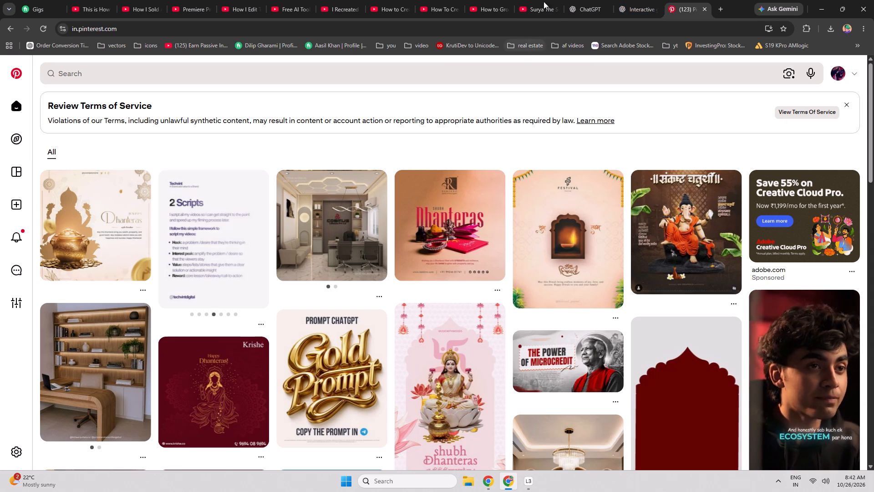
left_click(560, 0)
left_click(441, 205)
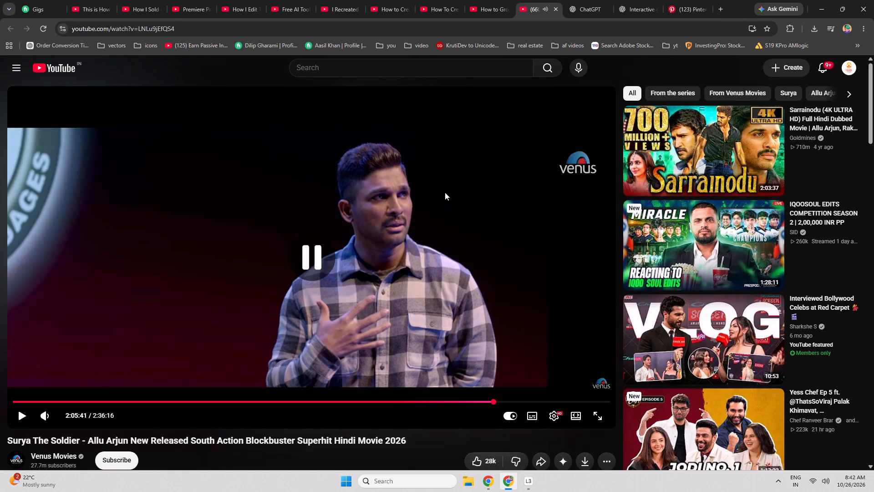
left_click(291, 403)
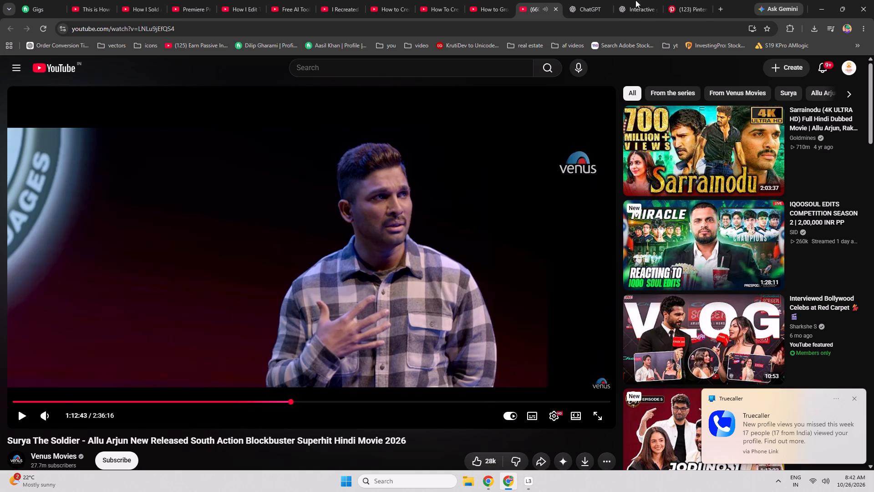